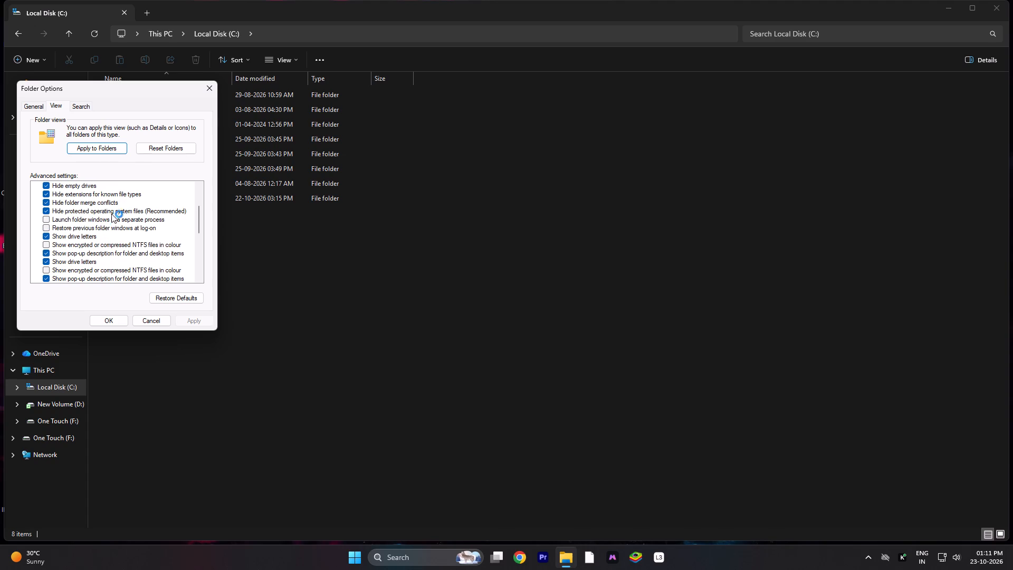
pyautogui.click(113, 210)
pyautogui.click(576, 296)
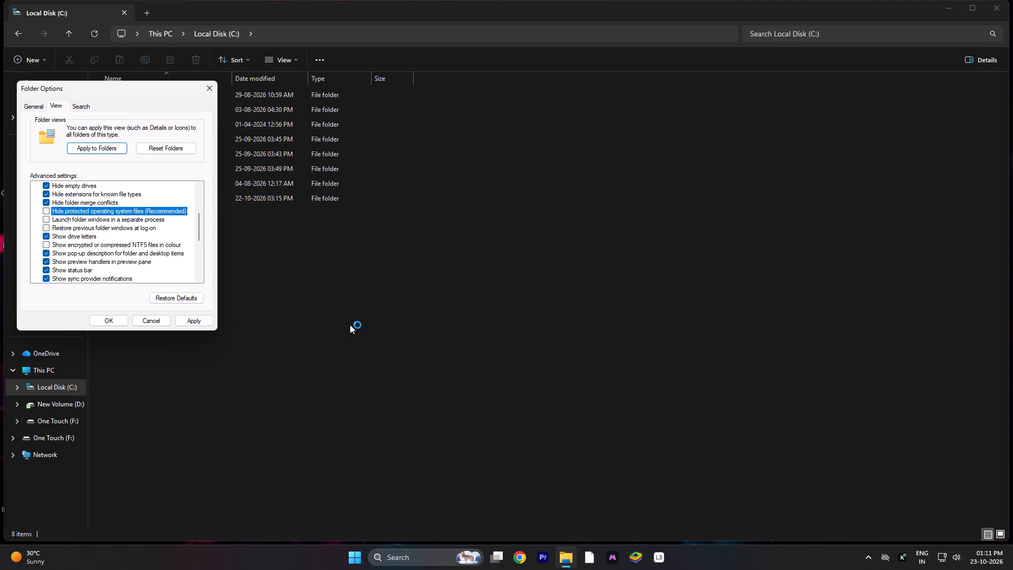
pyautogui.click(193, 321)
pyautogui.click(109, 320)
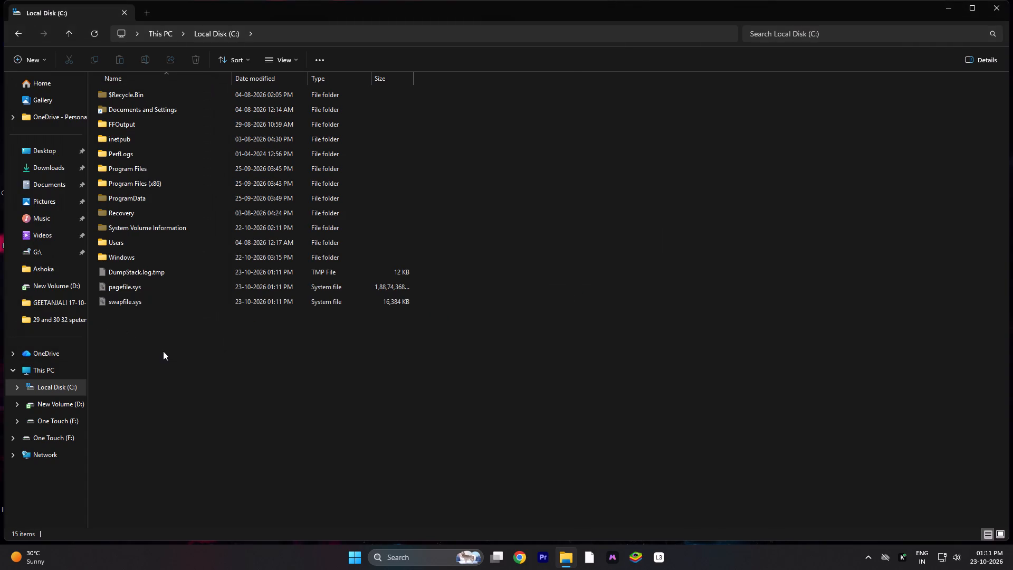
# Check the size of pagefile.sys on Local Disk (C:) and close the folder window.
pyautogui.click(163, 351)
pyautogui.click(157, 290)
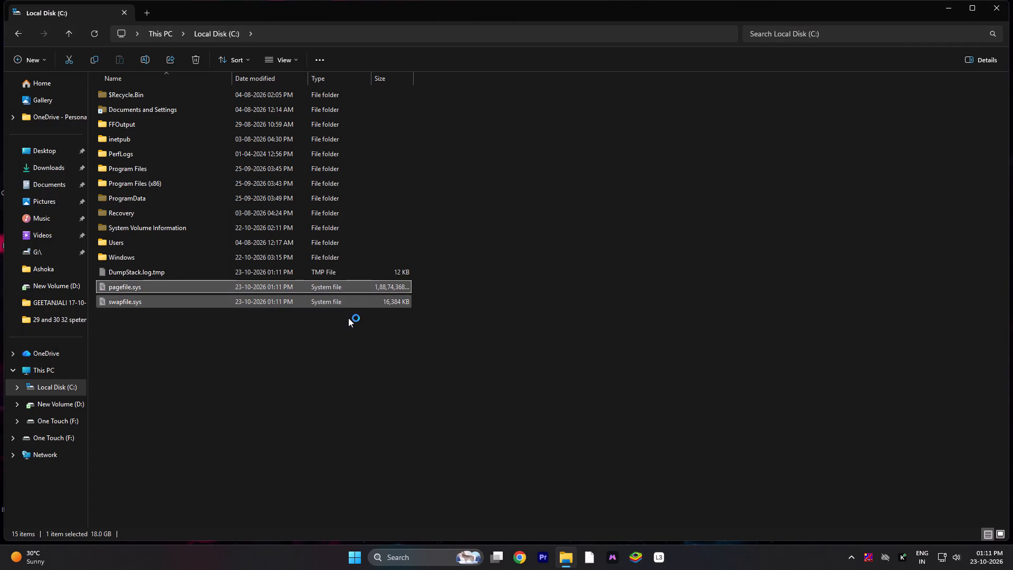
pyautogui.click(987, 15)
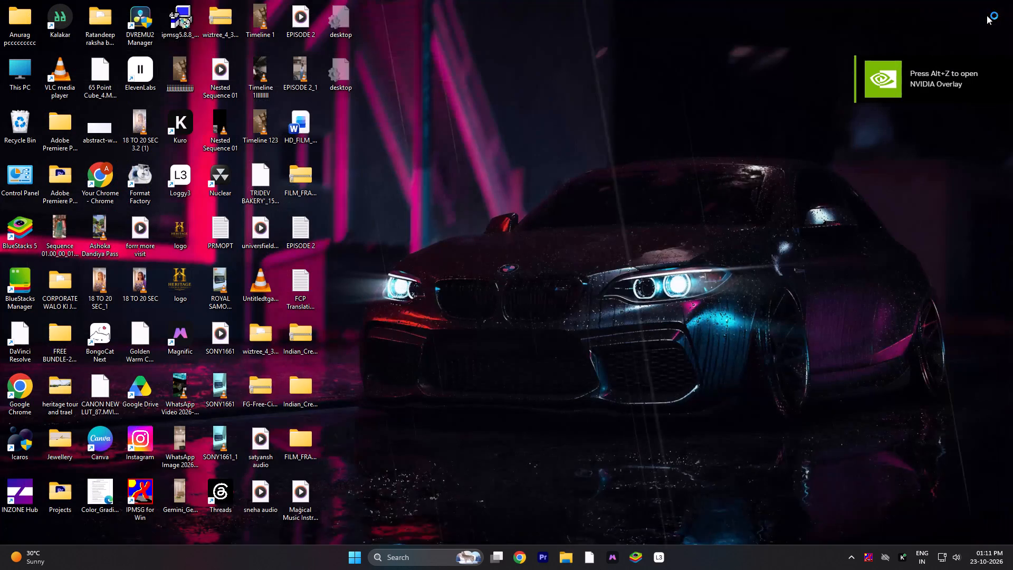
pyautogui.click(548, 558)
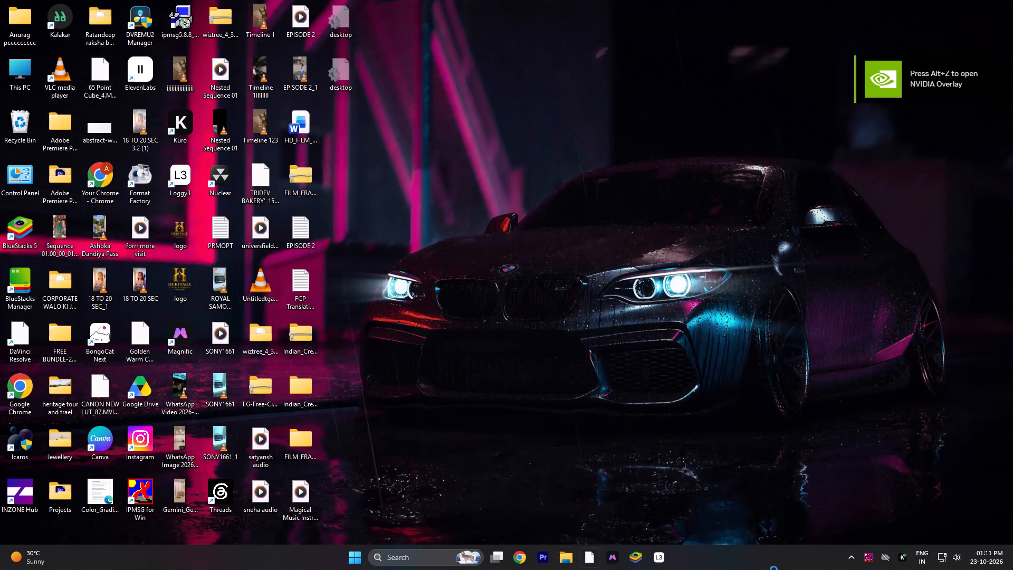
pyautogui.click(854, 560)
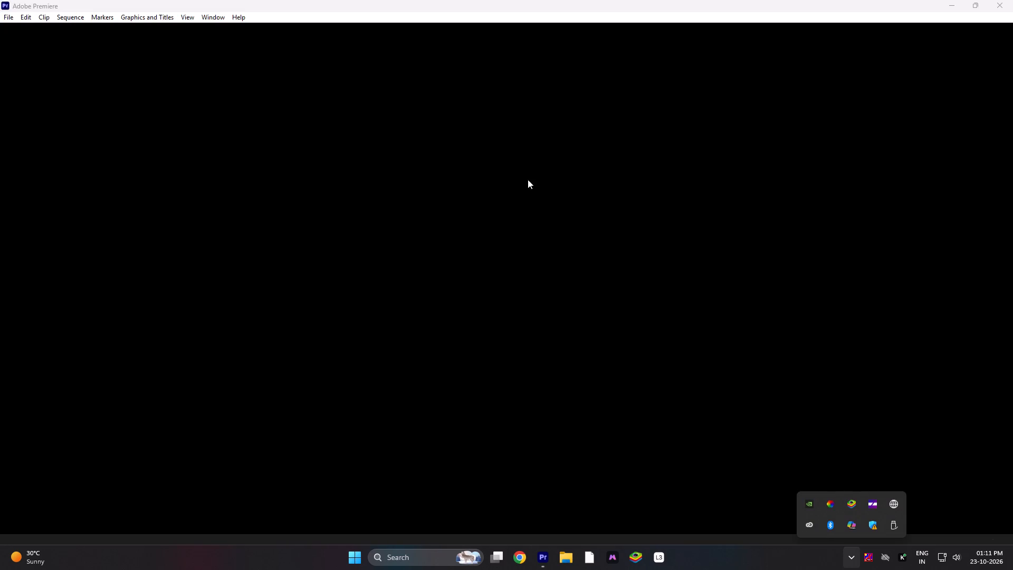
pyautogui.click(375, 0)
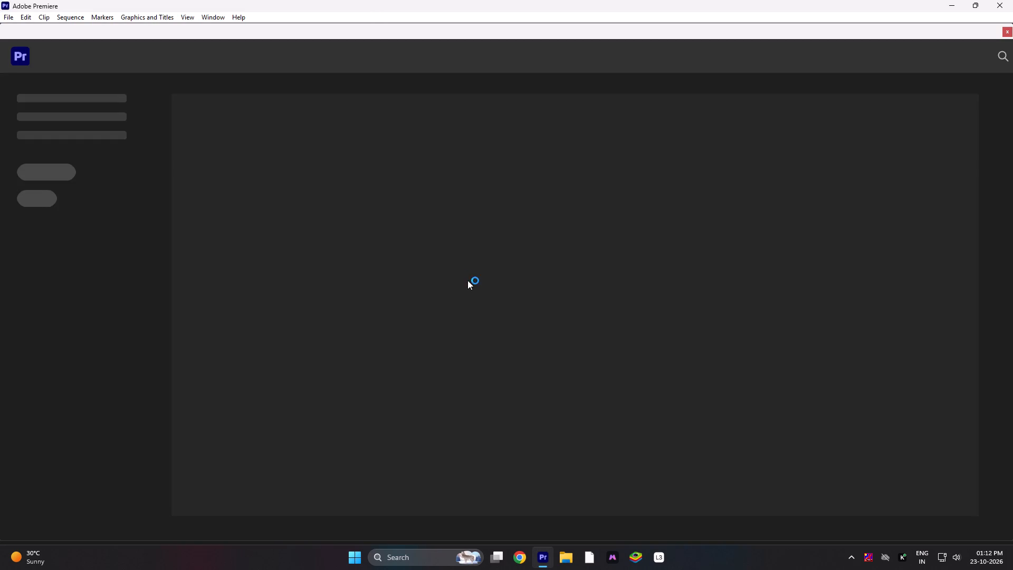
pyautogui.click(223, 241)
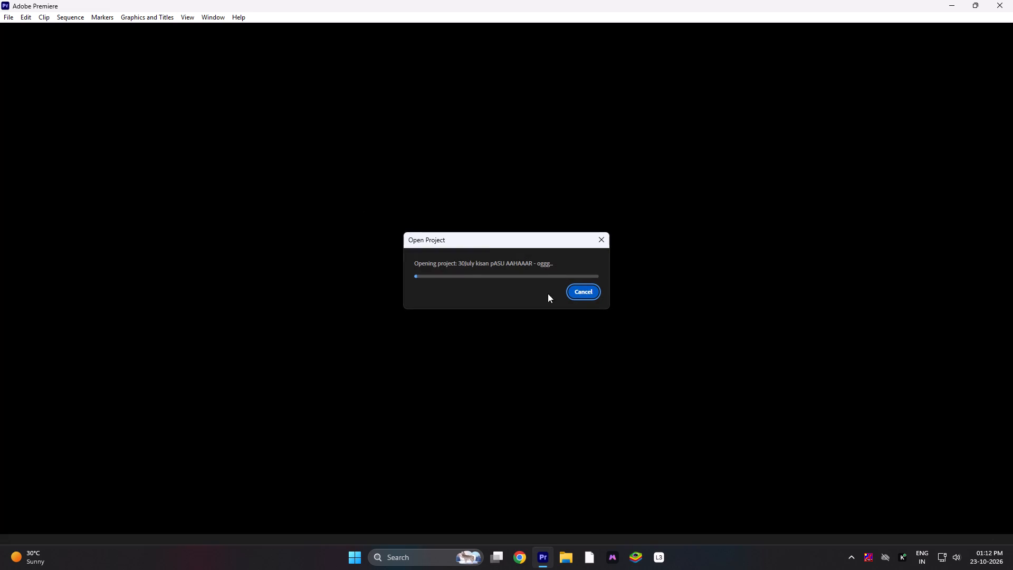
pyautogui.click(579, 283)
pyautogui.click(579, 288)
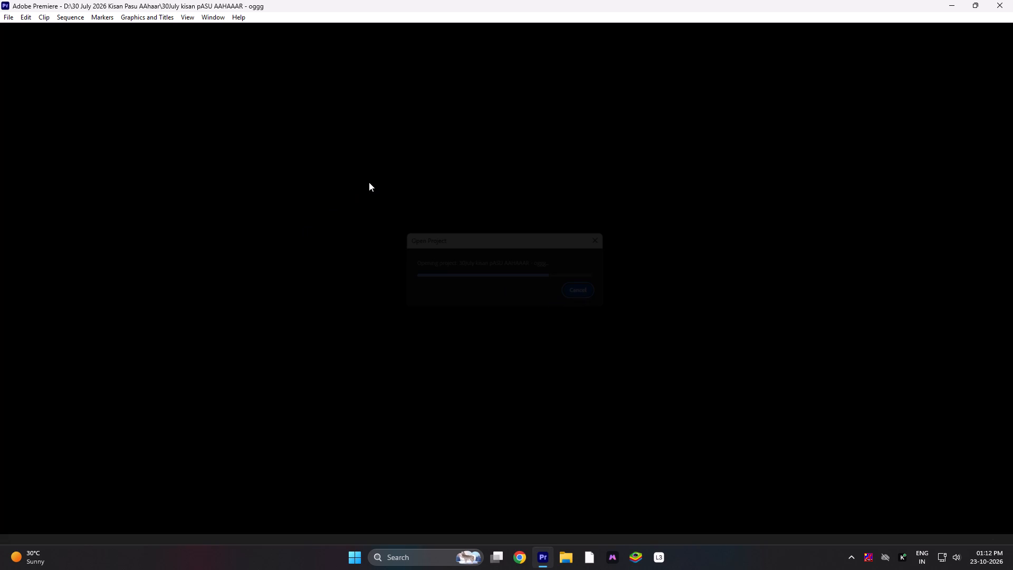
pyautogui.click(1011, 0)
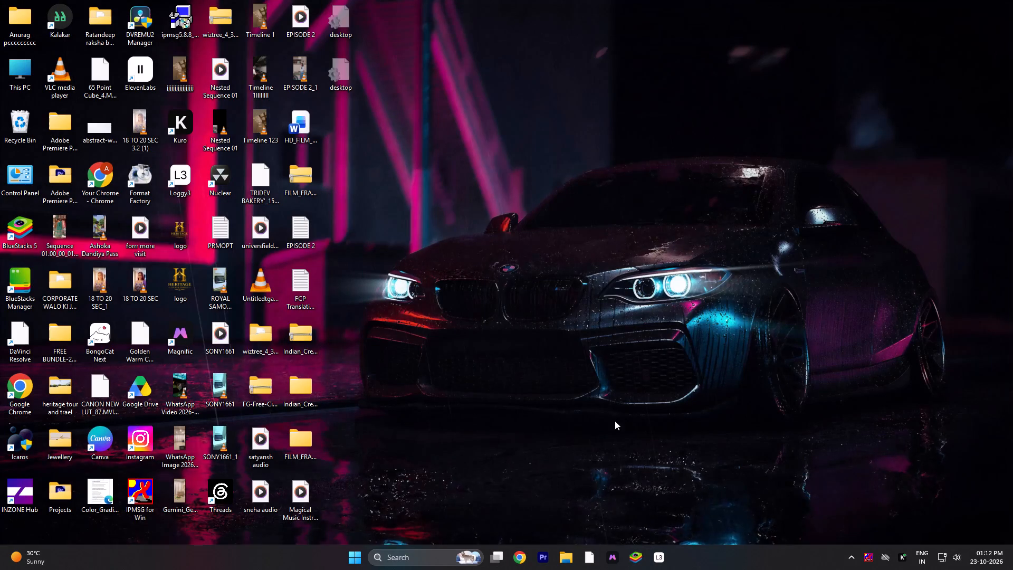
# Check the free space of the drives under This PC in File Explorer.
pyautogui.click(564, 563)
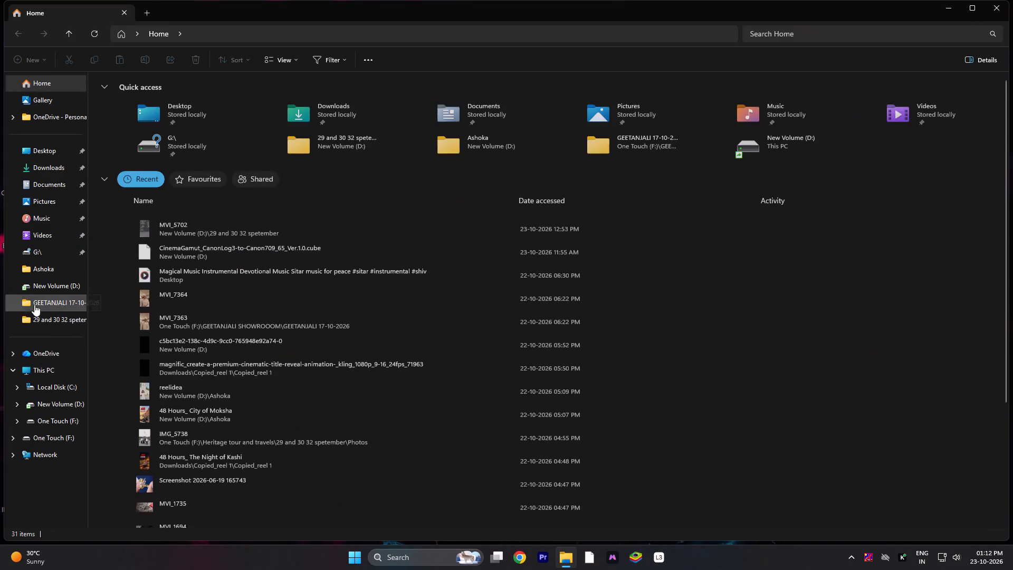
pyautogui.click(43, 370)
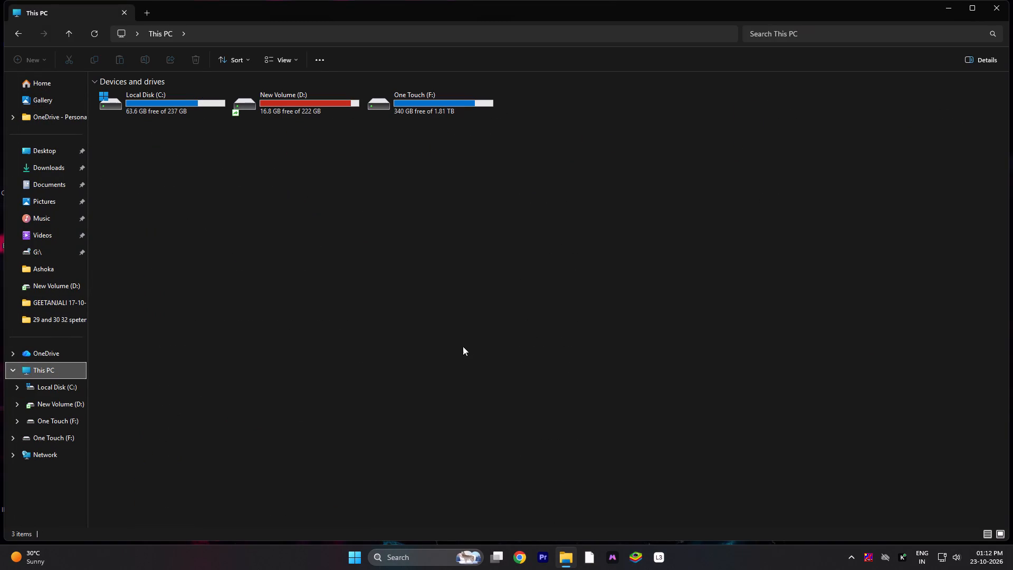
# Launch Adobe Premiere and open the recent project reel 1.
pyautogui.click(540, 559)
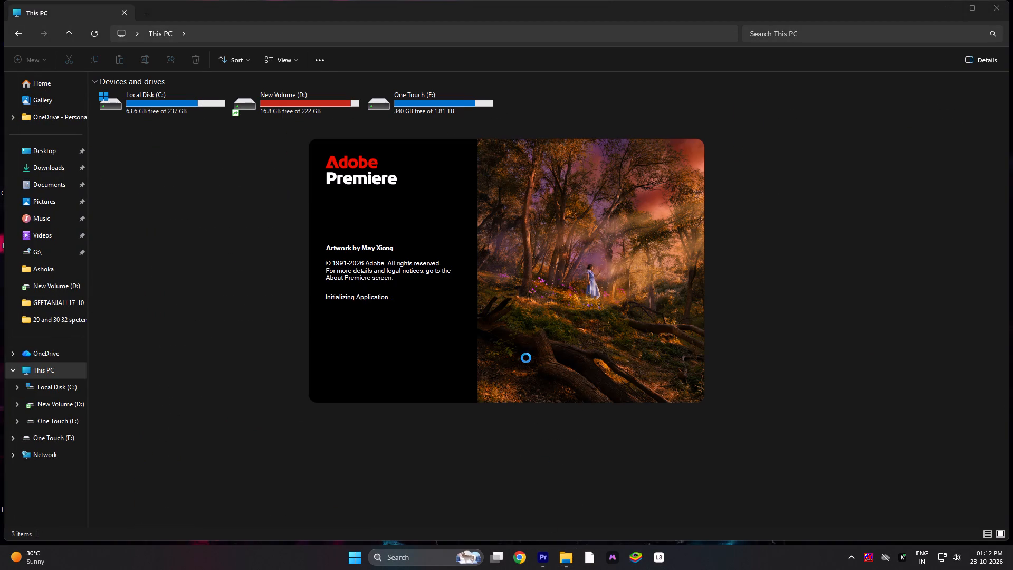
pyautogui.click(1012, 0)
pyautogui.click(1004, 12)
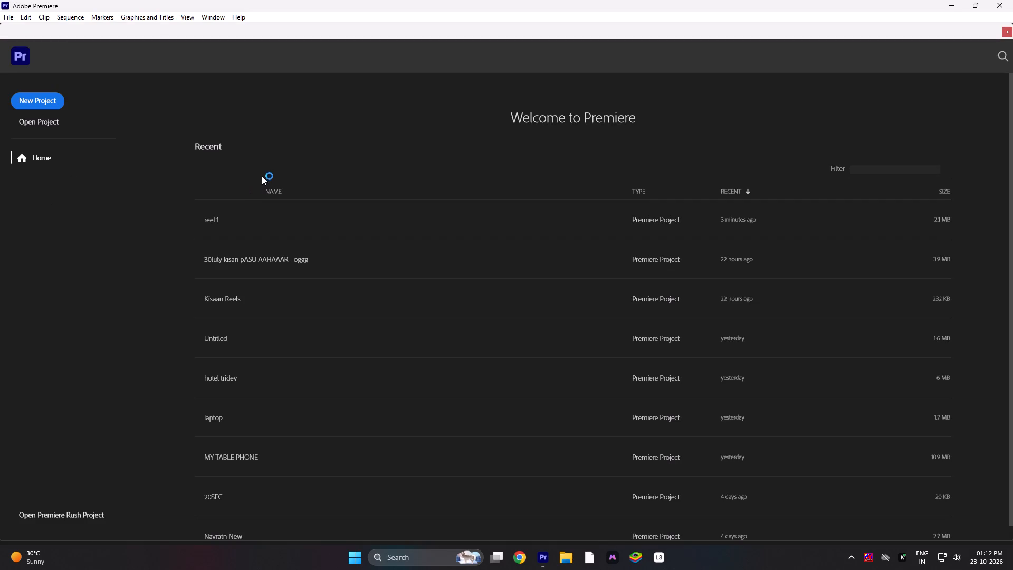
pyautogui.click(253, 233)
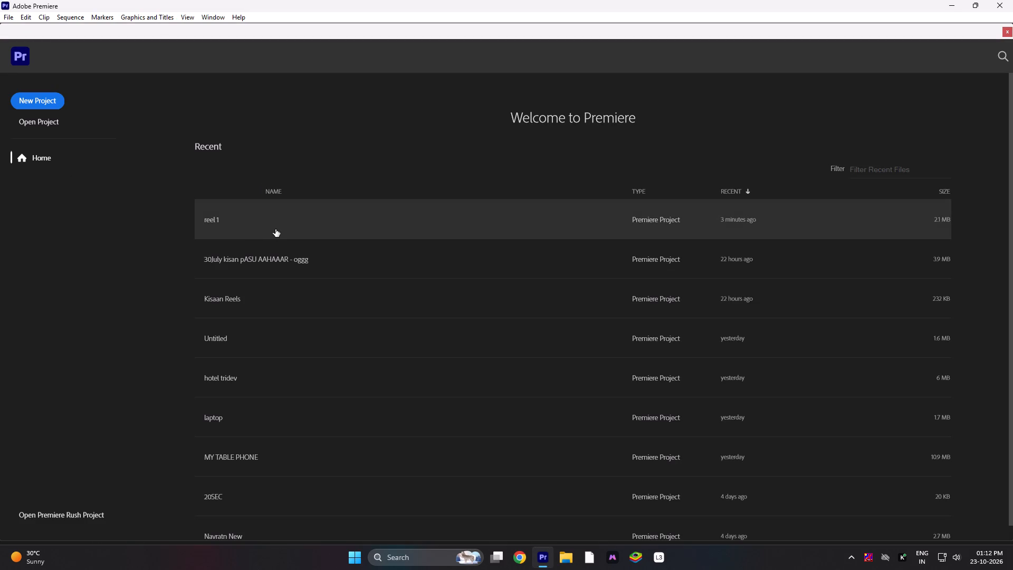
pyautogui.doubleClick(275, 229)
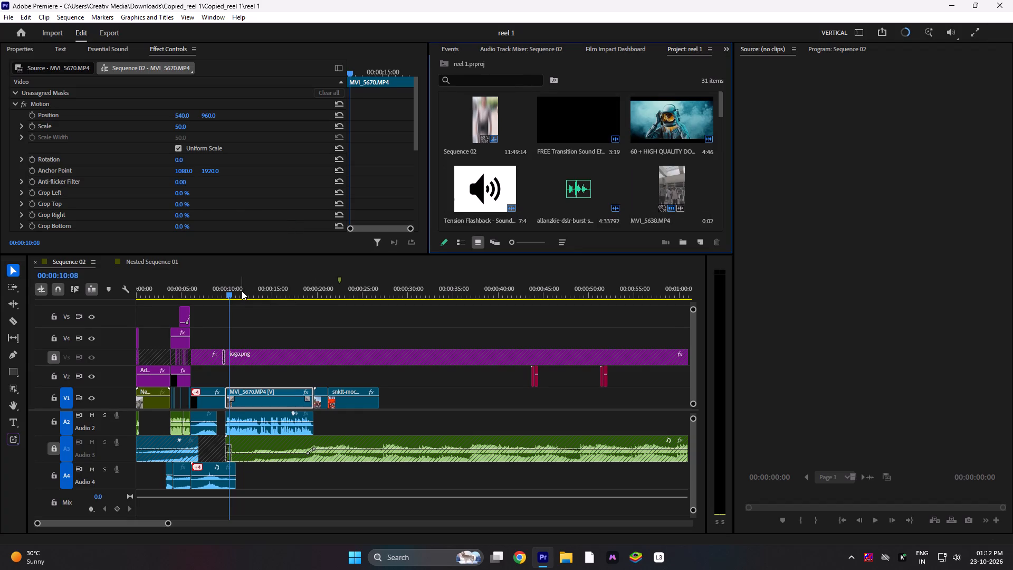
# Play Sequence 02 from its start to review the opening seconds.
pyautogui.moveTo(231, 291); pyautogui.dragTo(120, 301)
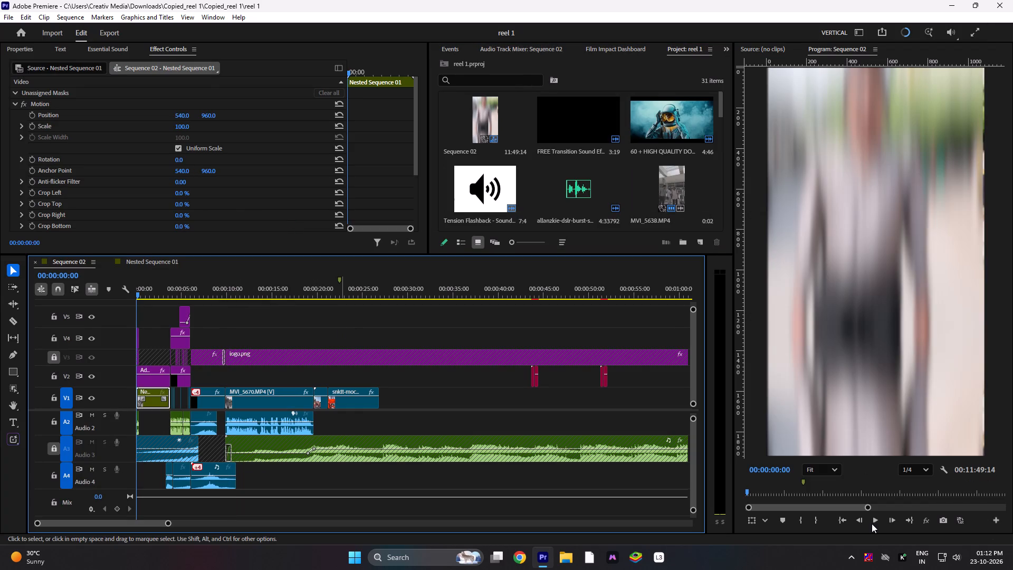
pyautogui.click(872, 527)
pyautogui.click(872, 524)
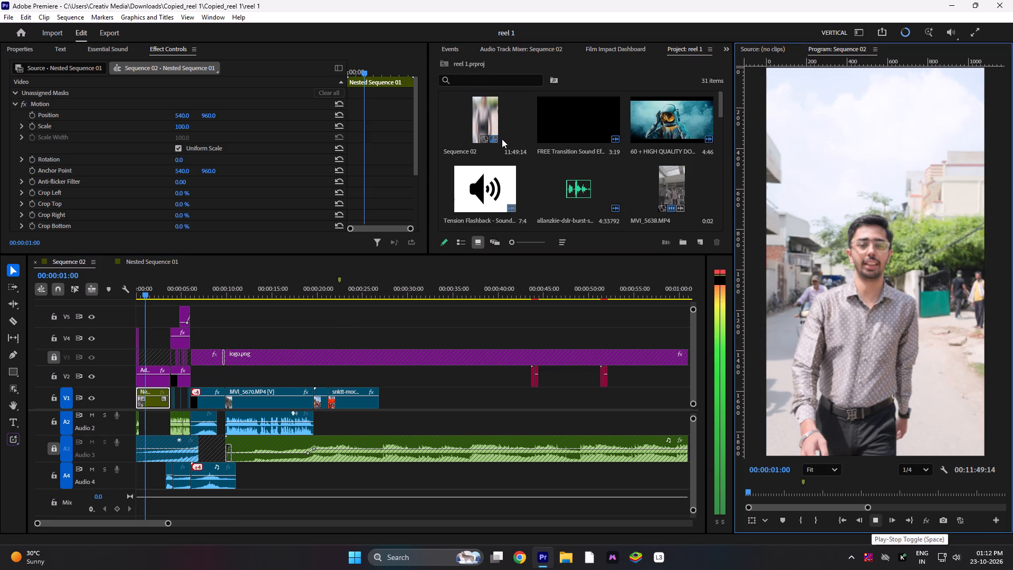
pyautogui.click(872, 524)
# Open the 29 and 30 spetember bin and look through its clip thumbnails for footage to continue the reel.
pyautogui.scroll(-20, 496, 134)
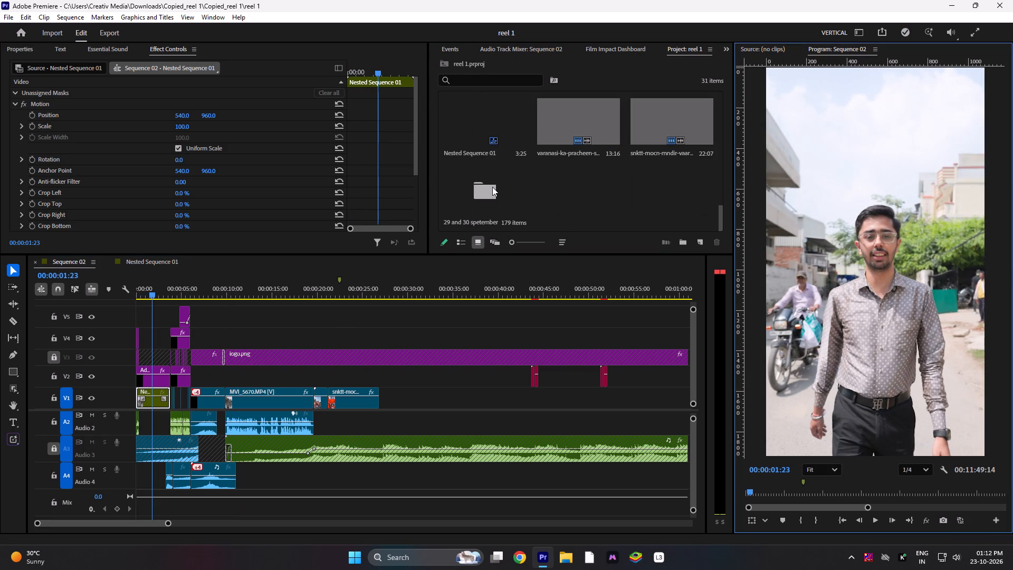
pyautogui.doubleClick(492, 187)
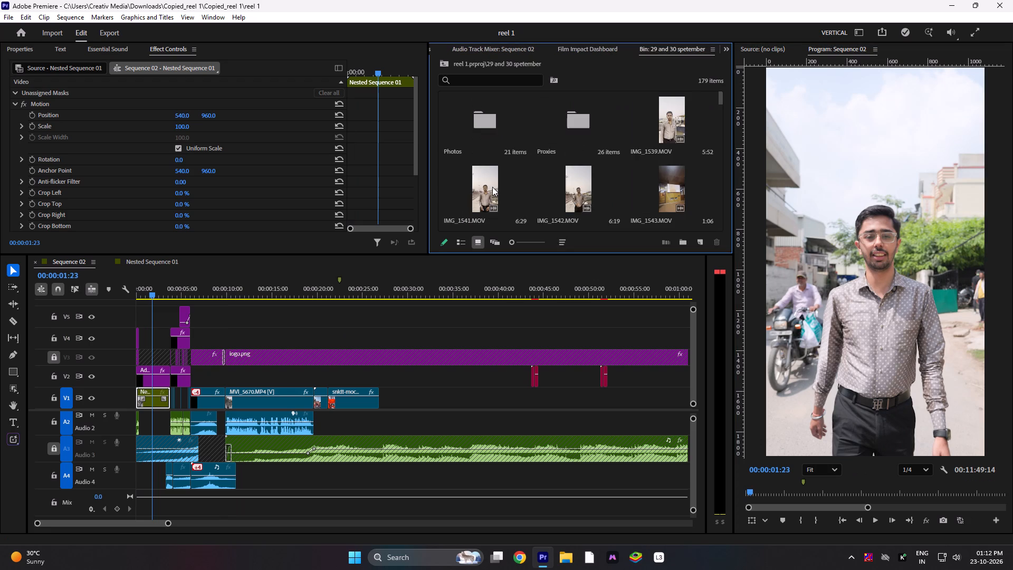
pyautogui.scroll(-13, 503, 187)
pyautogui.scroll(5, 503, 187)
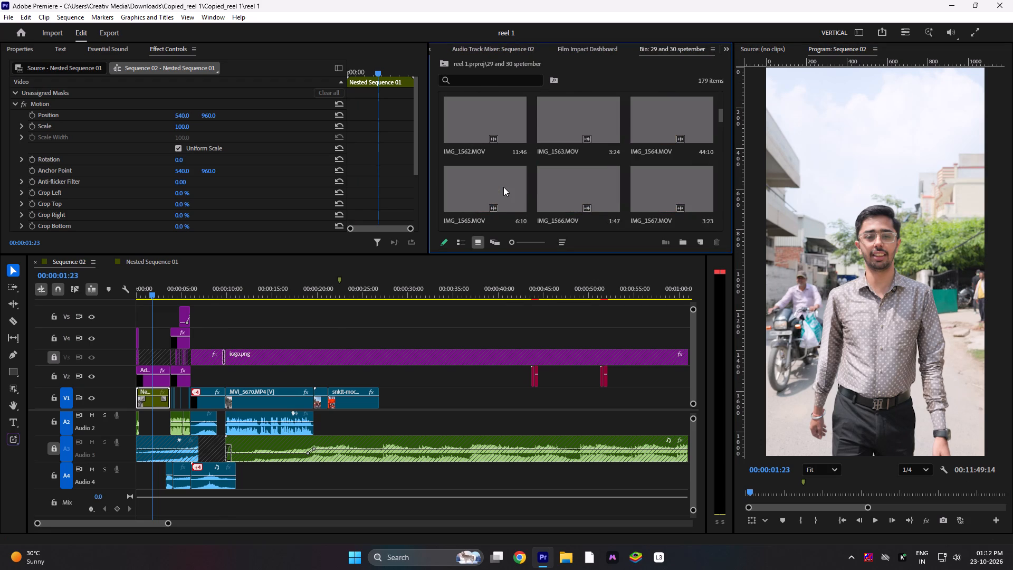
pyautogui.scroll(8, 503, 187)
pyautogui.scroll(-3, 503, 187)
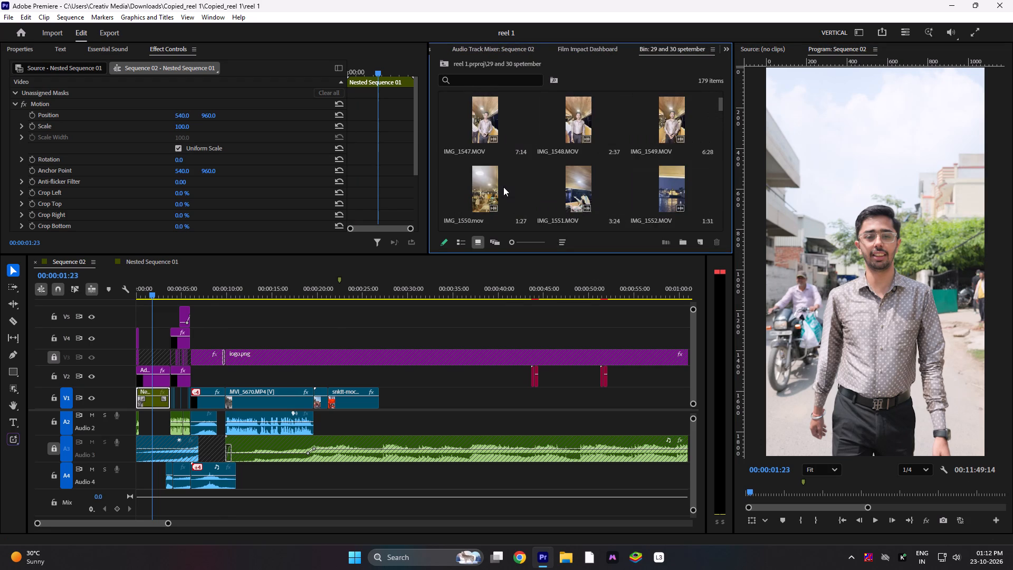
pyautogui.scroll(-8, 503, 187)
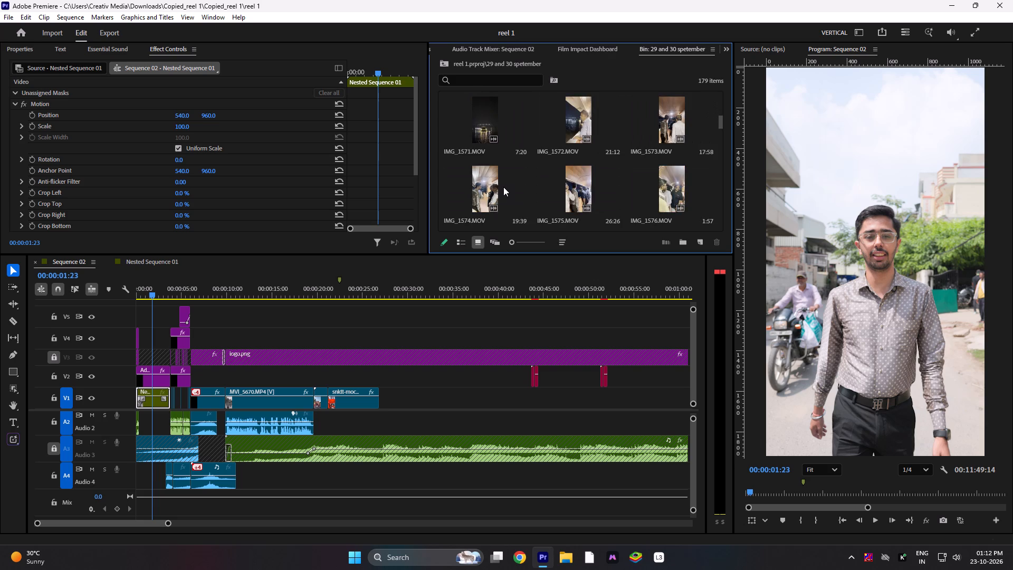
pyautogui.scroll(-3, 503, 187)
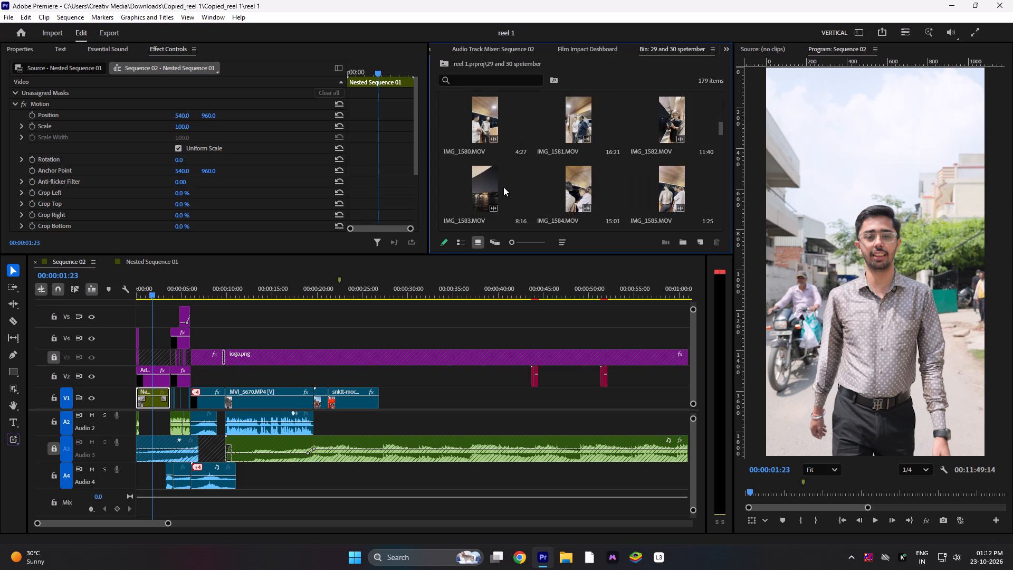
pyautogui.scroll(-4, 503, 187)
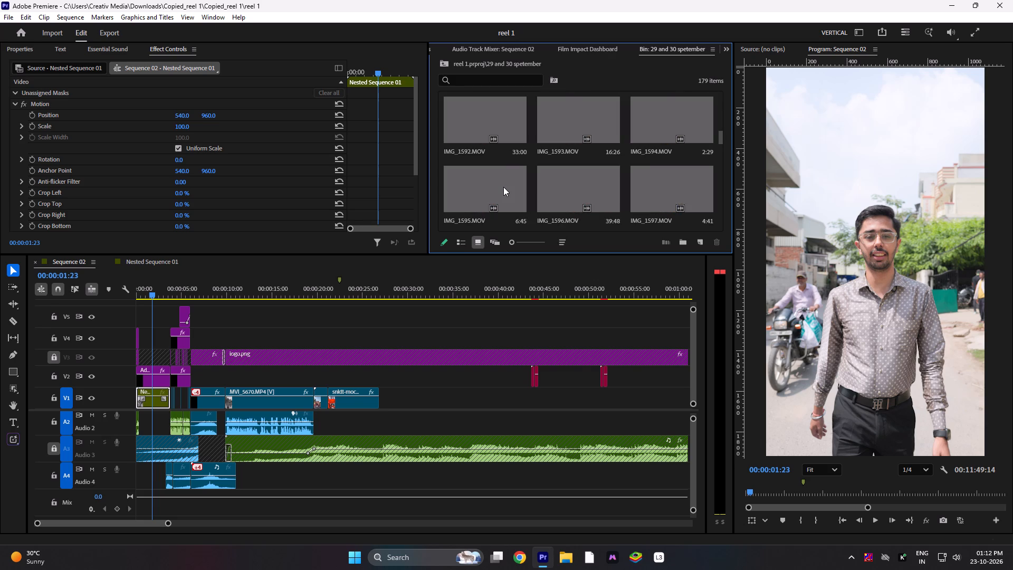
pyautogui.scroll(2, 503, 187)
pyautogui.scroll(-1, 503, 187)
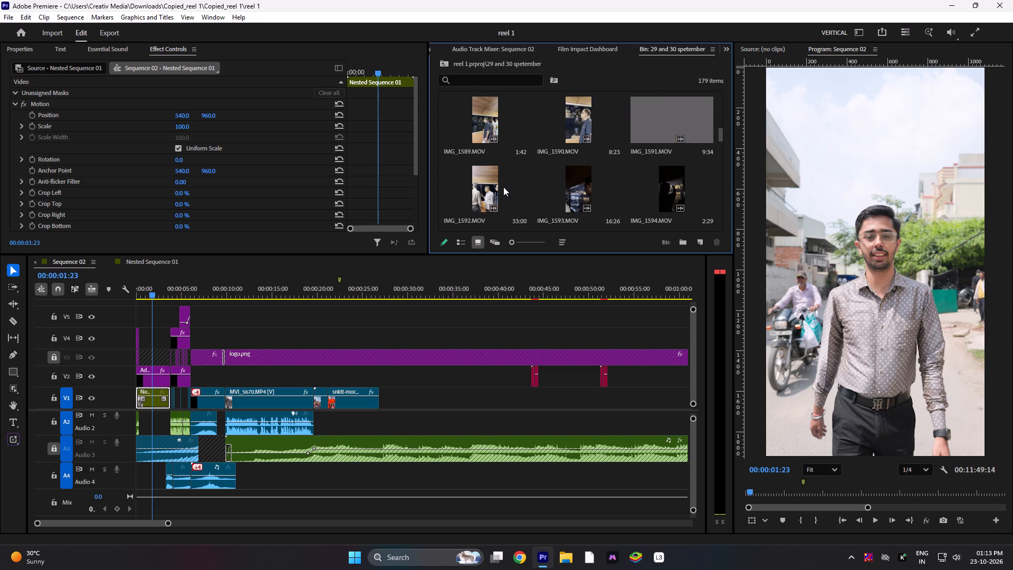
pyautogui.scroll(-3, 503, 187)
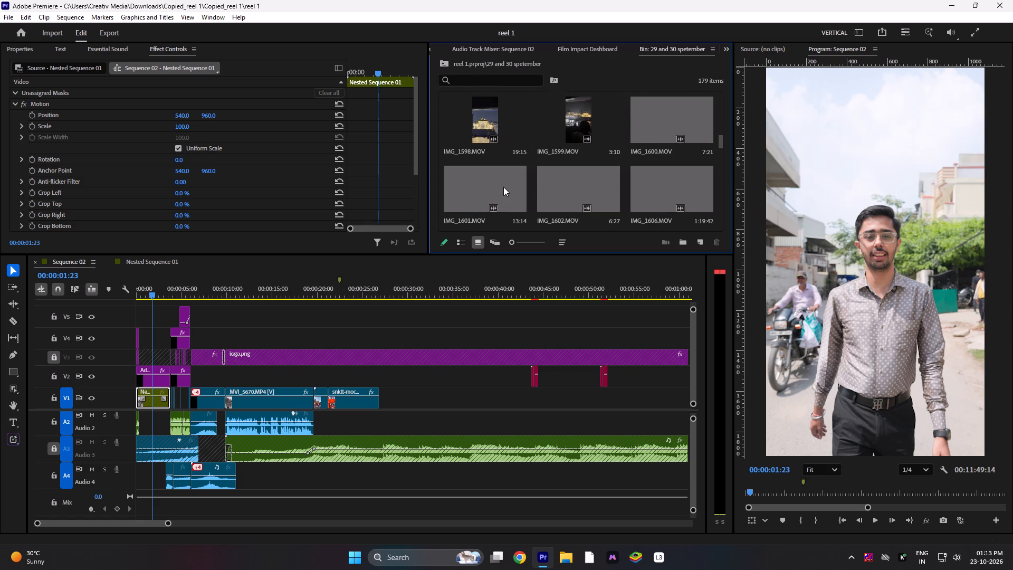
pyautogui.scroll(-4, 503, 187)
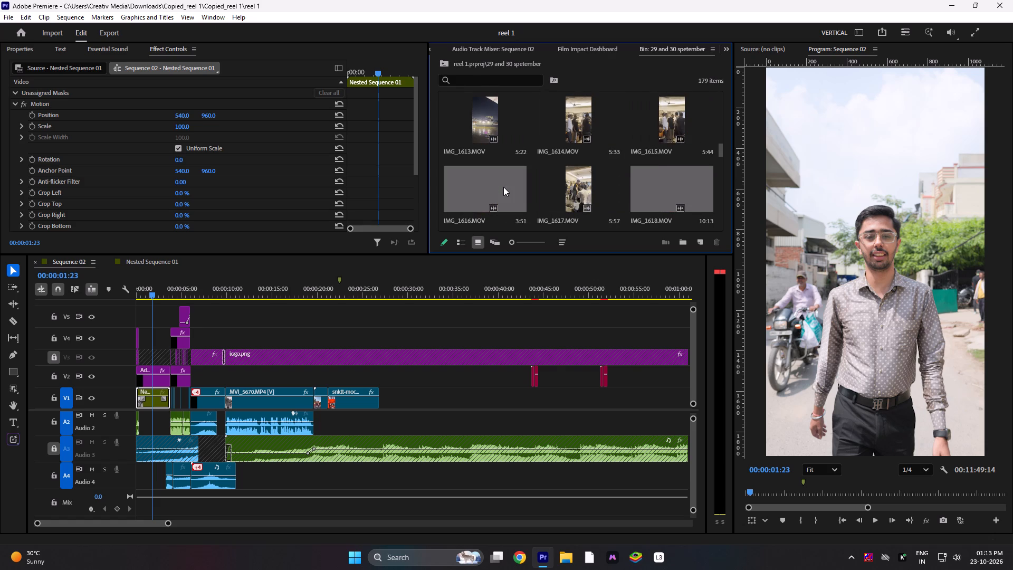
pyautogui.scroll(-2, 503, 187)
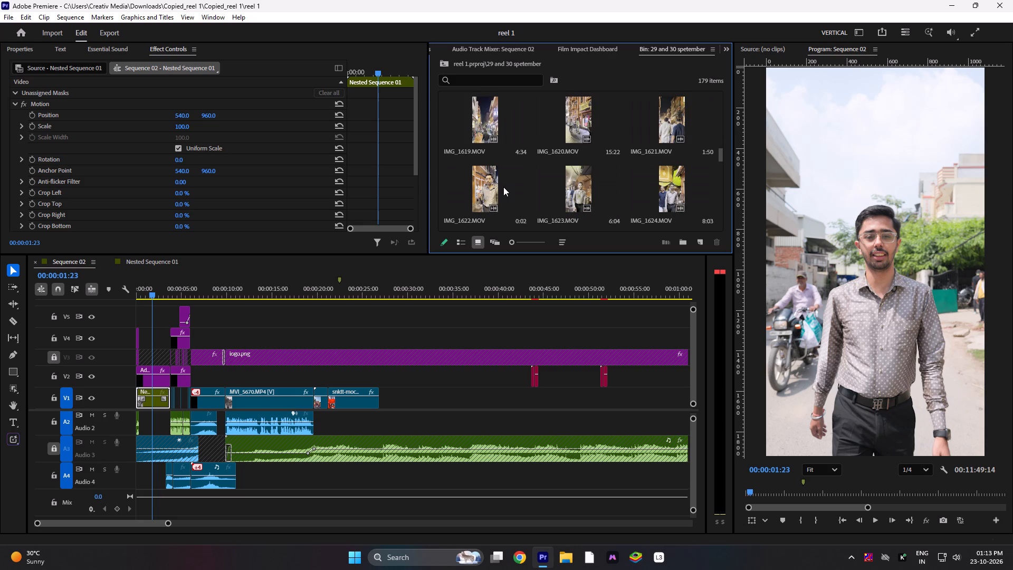
pyautogui.scroll(-3, 503, 187)
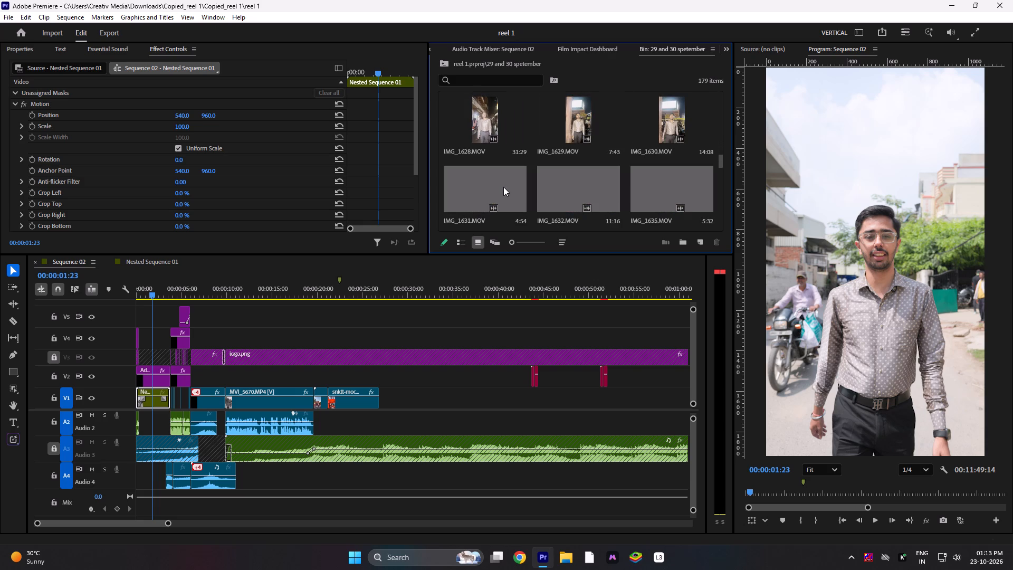
pyautogui.scroll(-3, 531, 166)
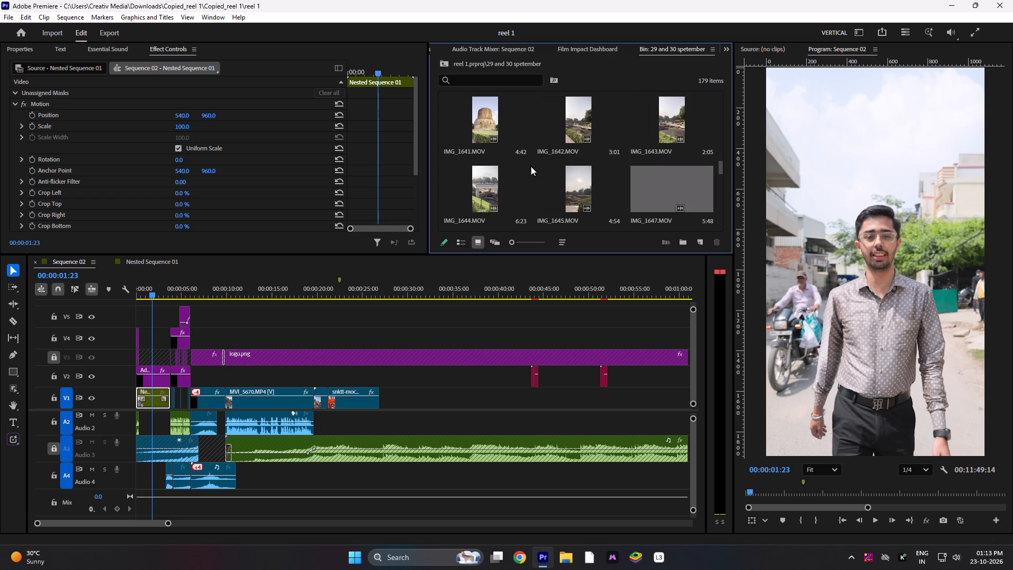
pyautogui.scroll(-2, 531, 166)
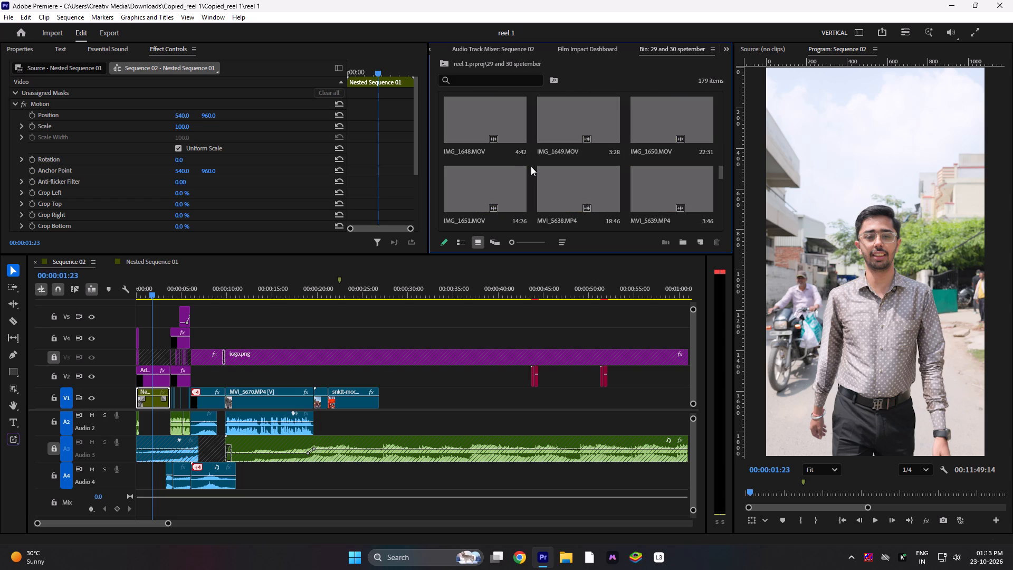
pyautogui.scroll(-2, 531, 166)
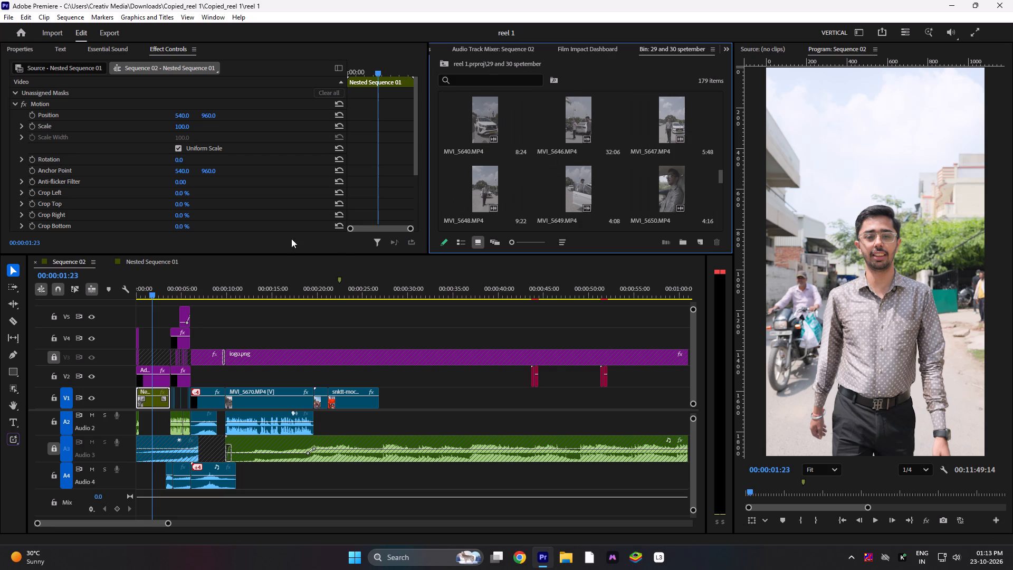
pyautogui.scroll(2, 625, 187)
pyautogui.scroll(-3, 623, 187)
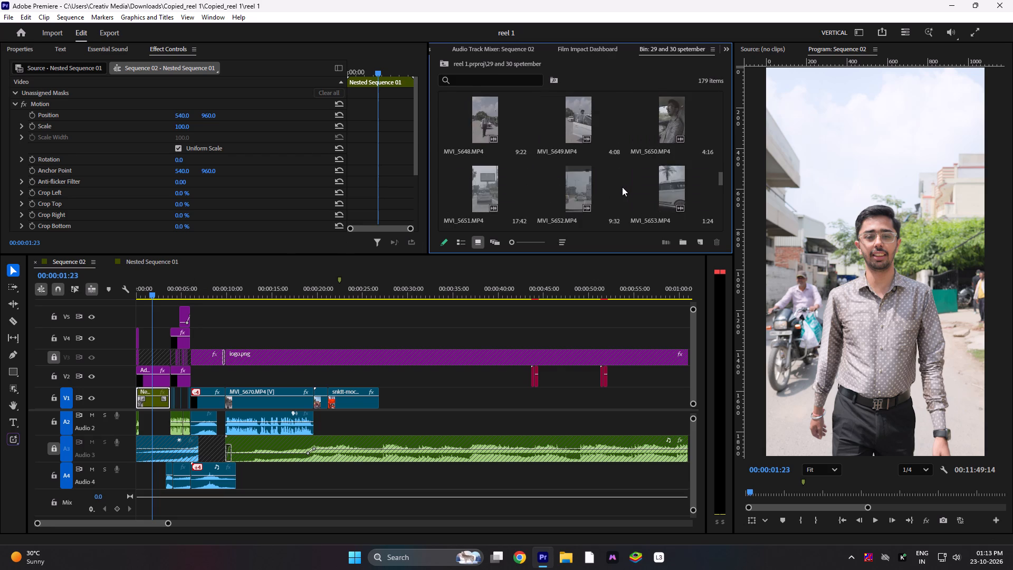
pyautogui.scroll(-2, 622, 187)
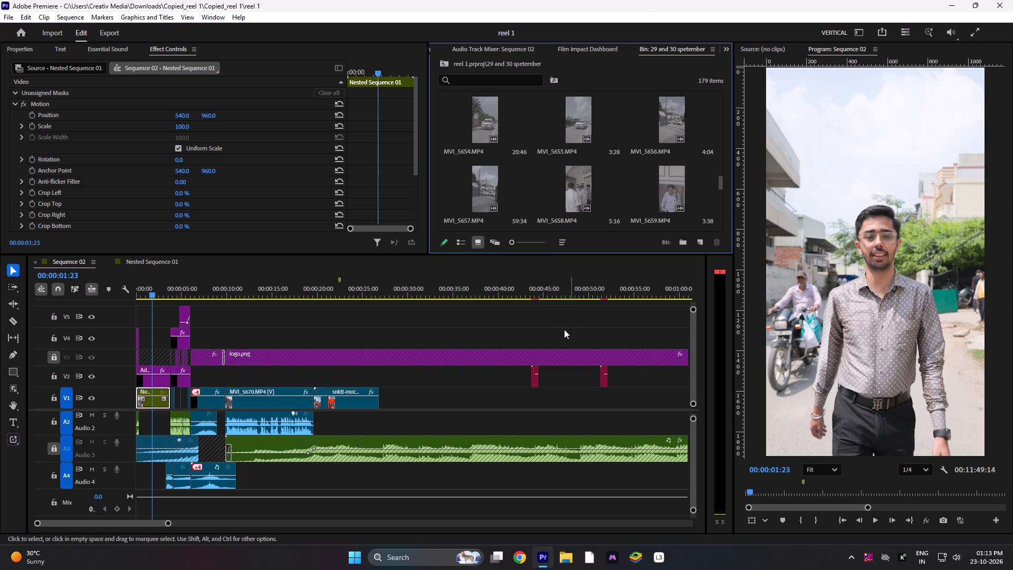
pyautogui.scroll(-1, 618, 208)
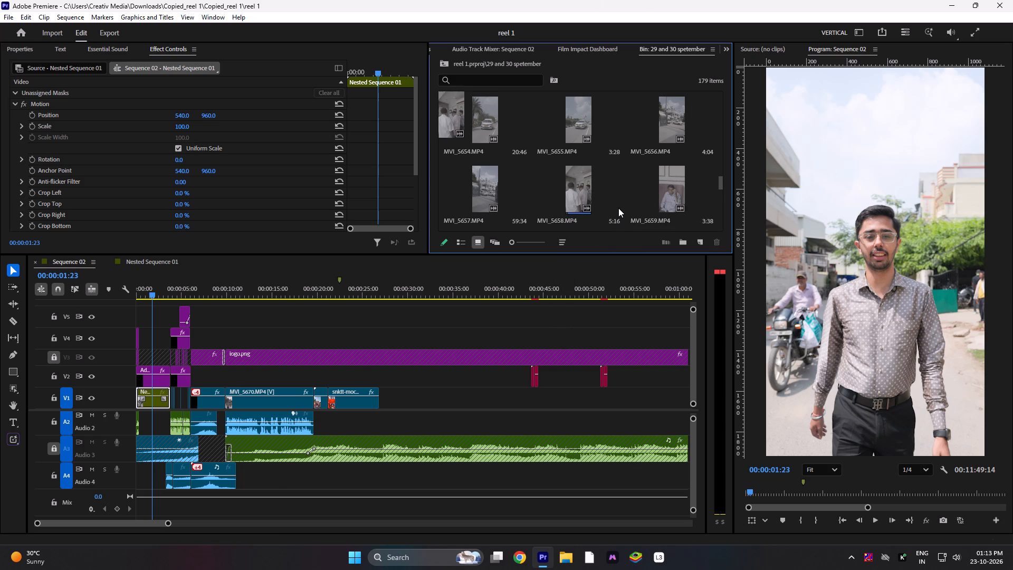
pyautogui.scroll(-1, 618, 208)
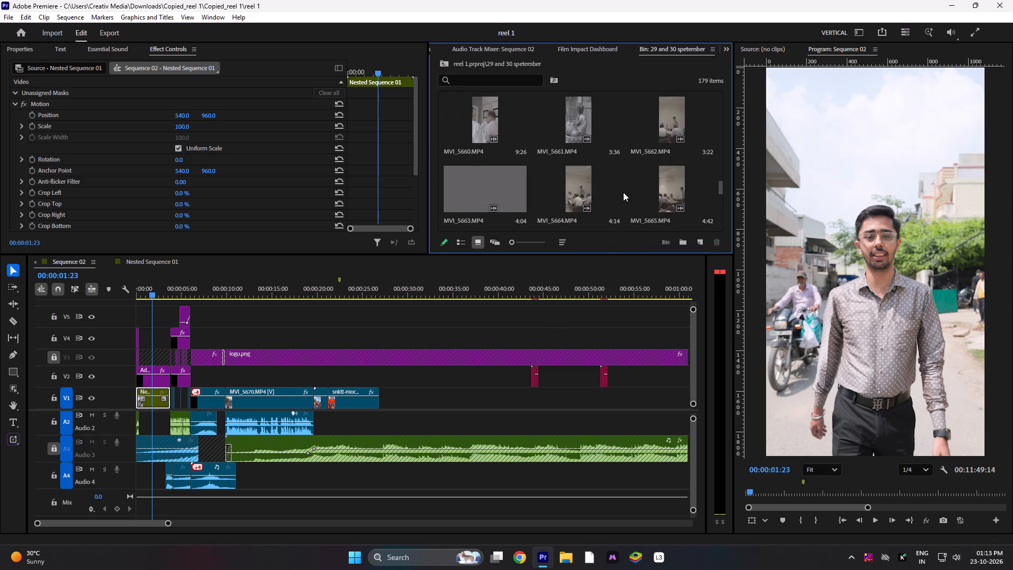
pyautogui.scroll(-2, 623, 192)
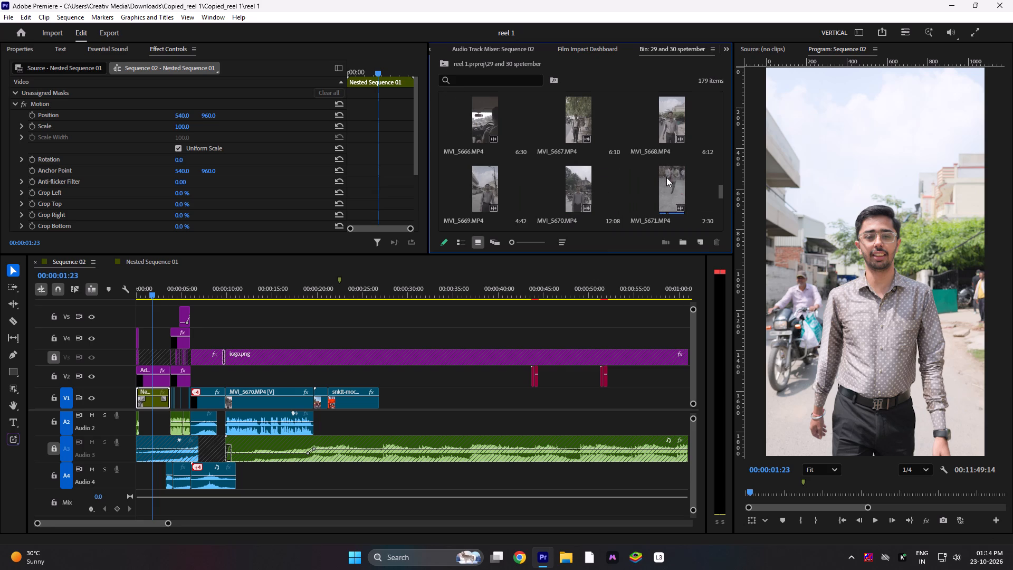
pyautogui.scroll(-1, 674, 180)
# Preview MVI_5672.MP4 as source footage and set the source playback resolution to 1/4.
pyautogui.doubleClick(487, 183)
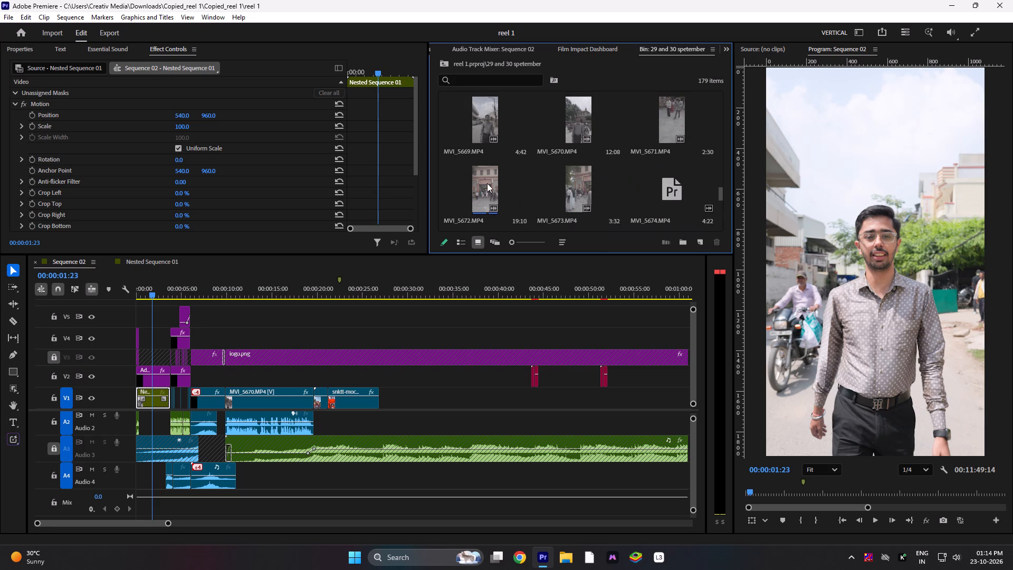
pyautogui.press('space')
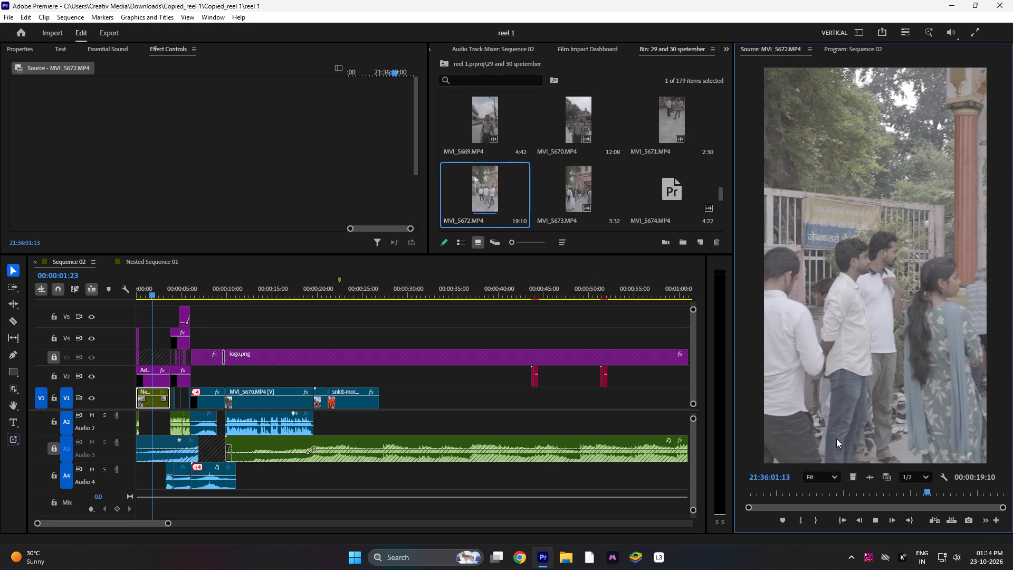
pyautogui.press('space')
pyautogui.click(921, 480)
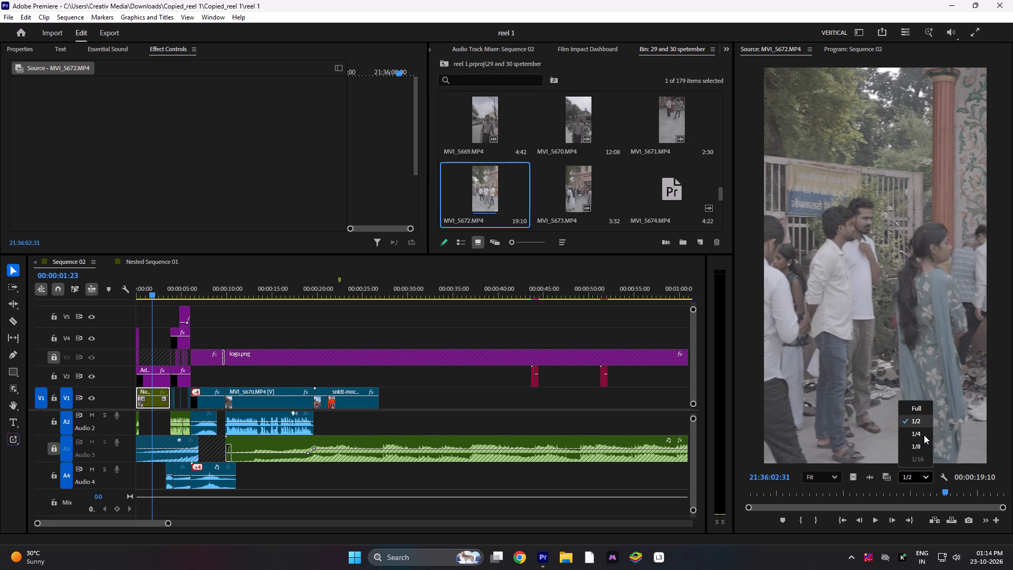
pyautogui.click(925, 438)
pyautogui.press('space')
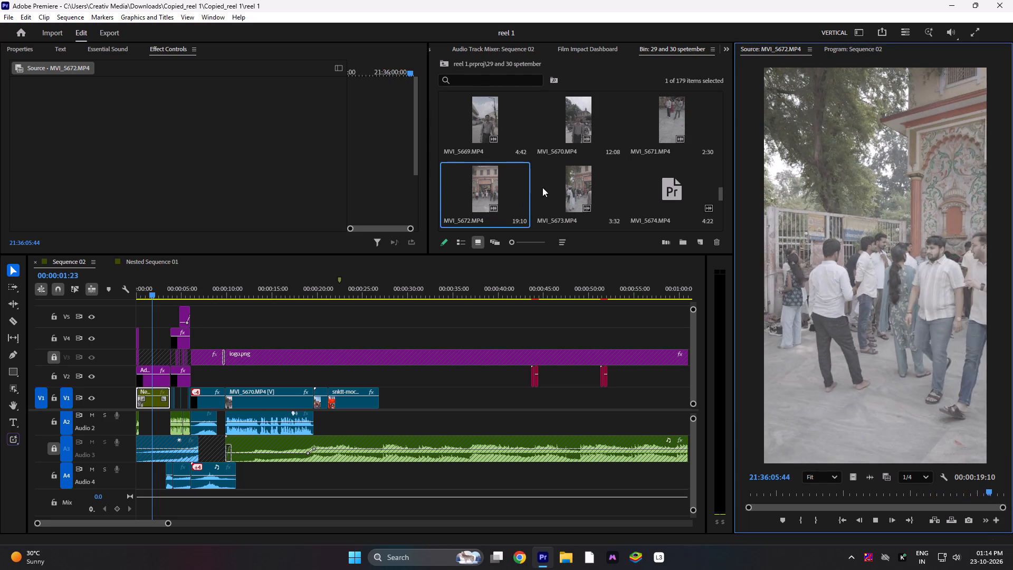
# Open MVI_5673.MP4 as source footage and play it to check the temple gate shot.
pyautogui.doubleClick(578, 188)
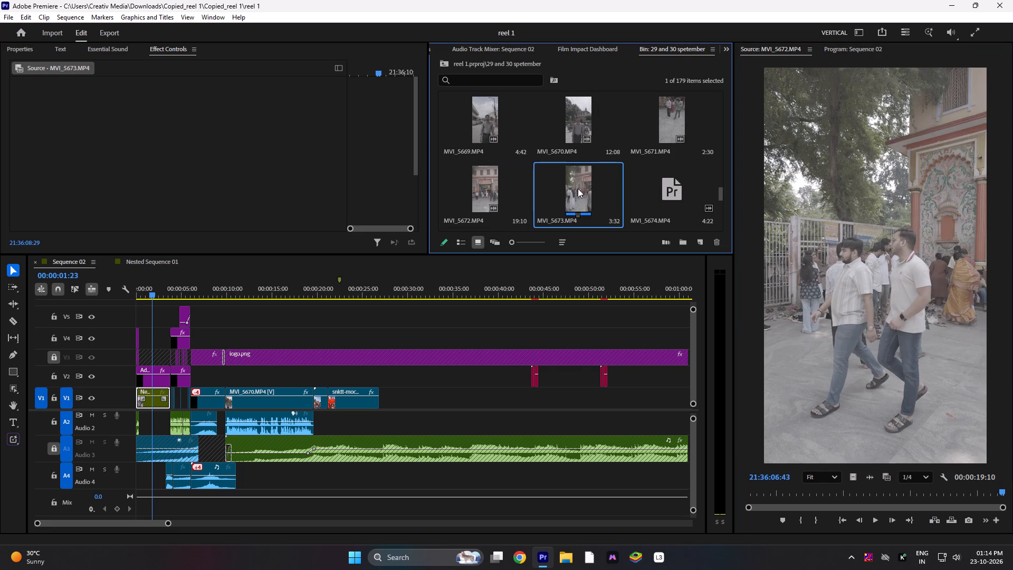
pyautogui.press('space')
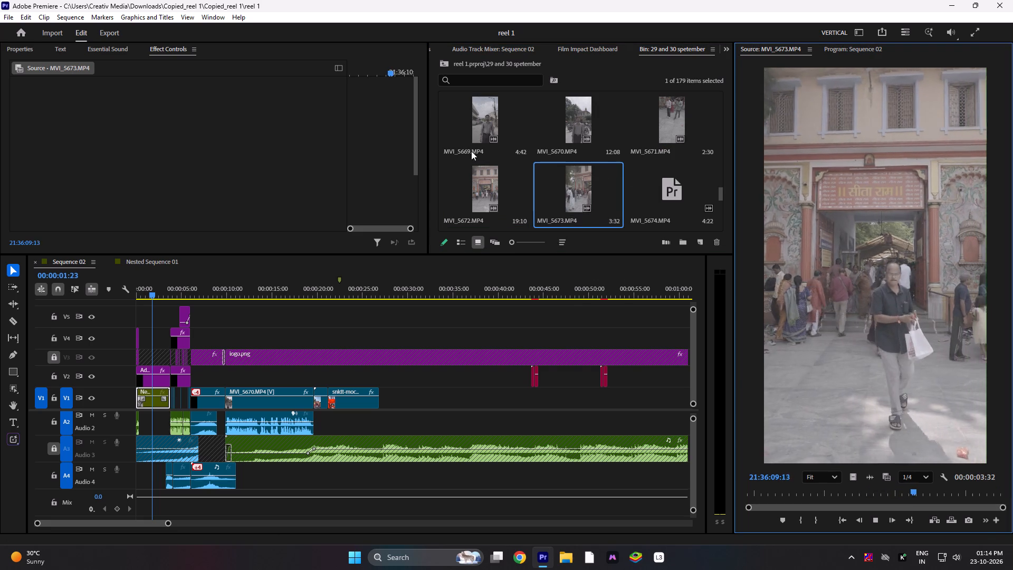
# Reopen MVI_5672.MP4 as source footage and play it from its start to find a usable section.
pyautogui.click(481, 179)
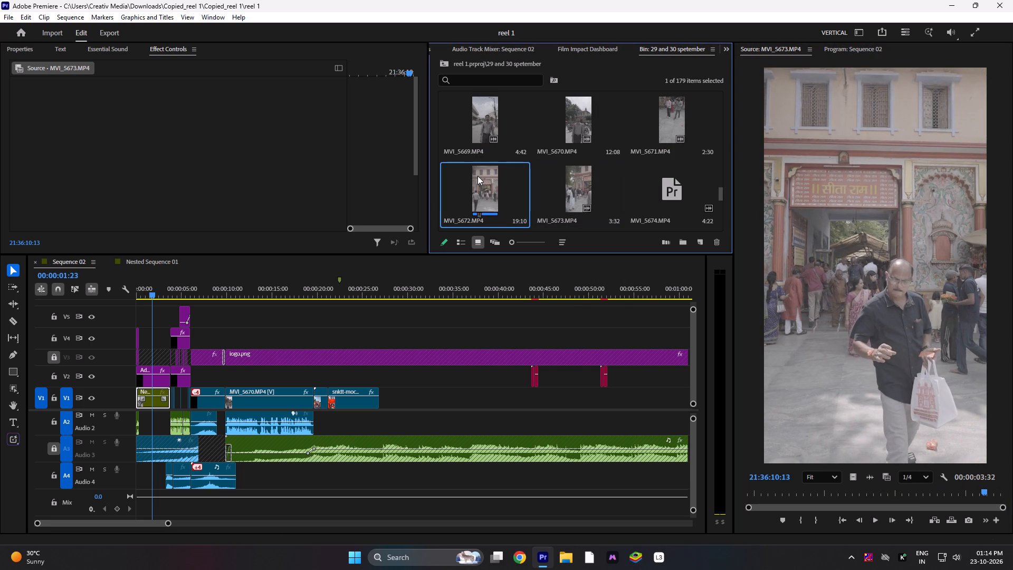
pyautogui.doubleClick(477, 176)
pyautogui.moveTo(796, 488); pyautogui.dragTo(752, 488)
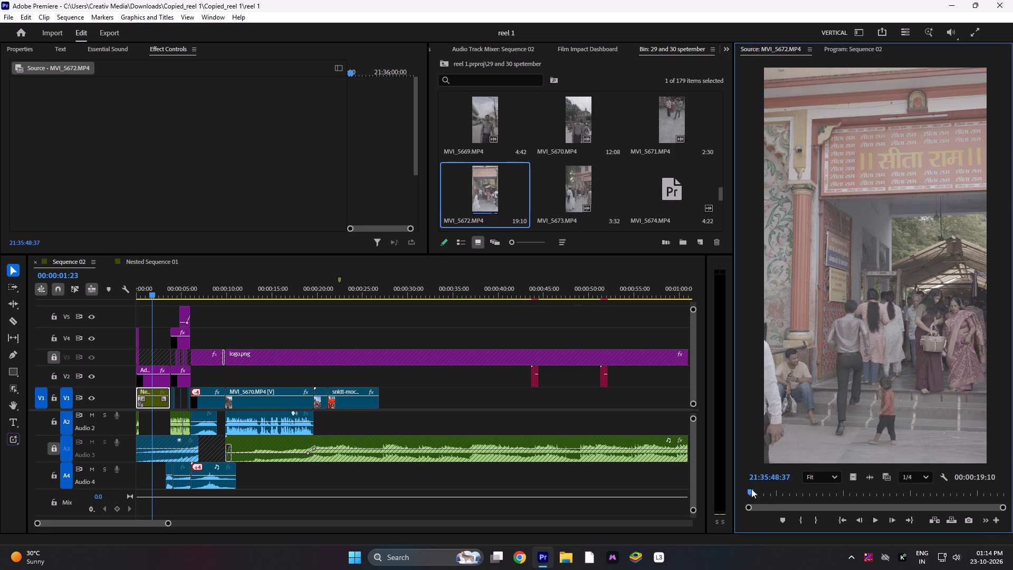
pyautogui.press('space')
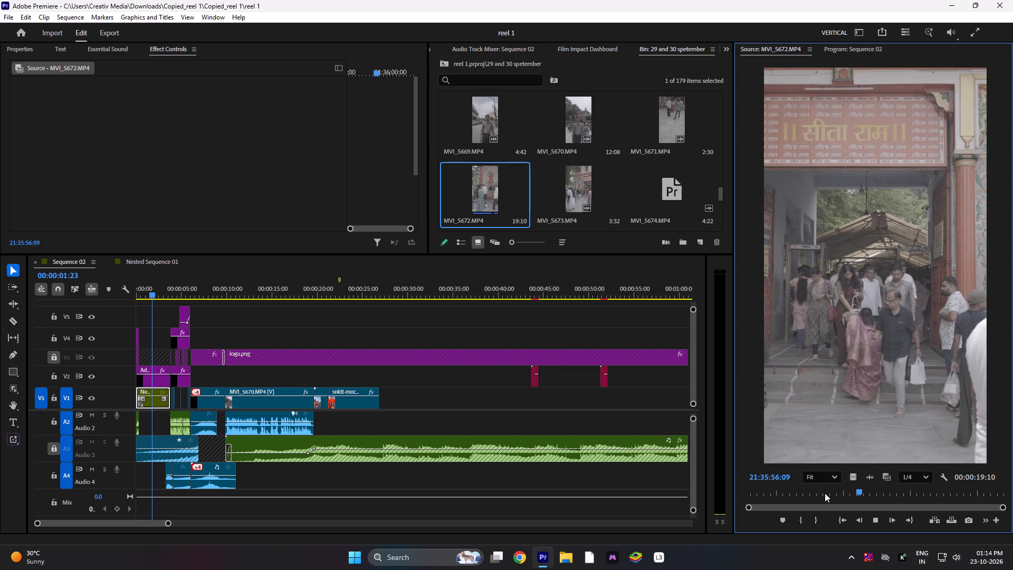
pyautogui.press('space')
# Mark the In point of MVI_5672.MP4 at 21:35:54:13 and the Out point at 21:35:57:37.
pyautogui.moveTo(835, 493); pyautogui.dragTo(823, 493)
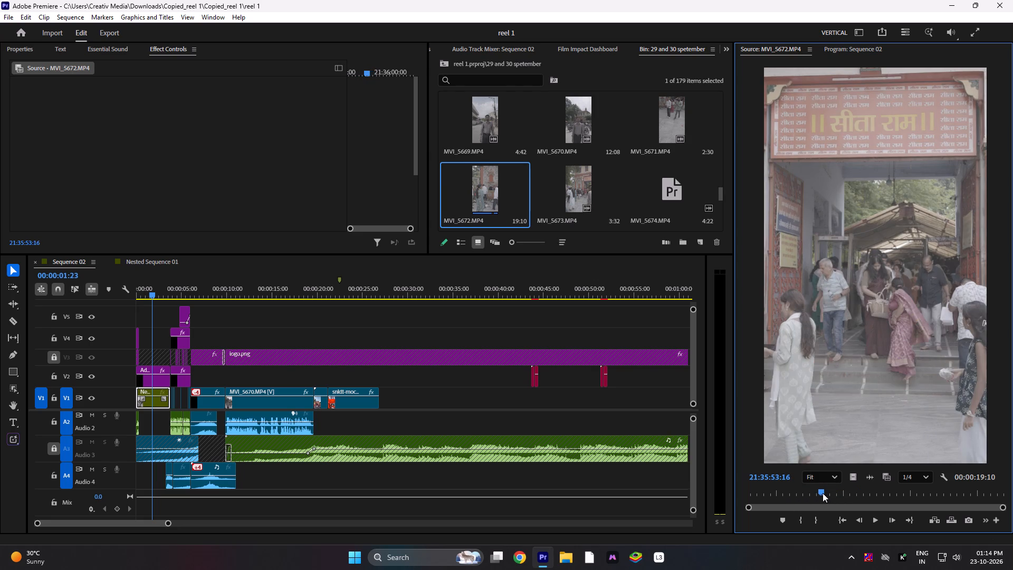
pyautogui.moveTo(823, 493); pyautogui.dragTo(820, 492)
pyautogui.moveTo(819, 494); pyautogui.dragTo(827, 496)
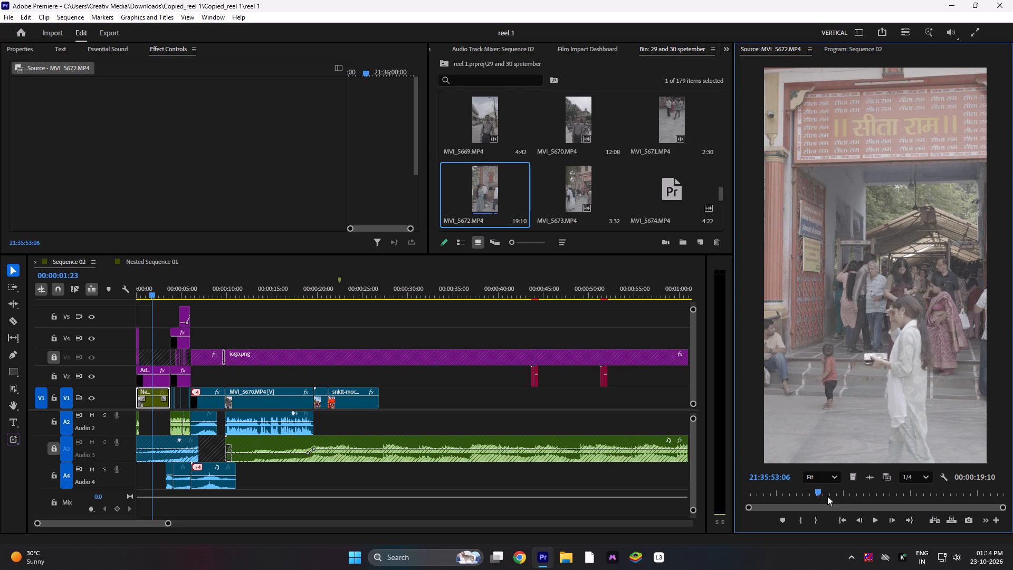
pyautogui.moveTo(827, 496); pyautogui.dragTo(835, 496)
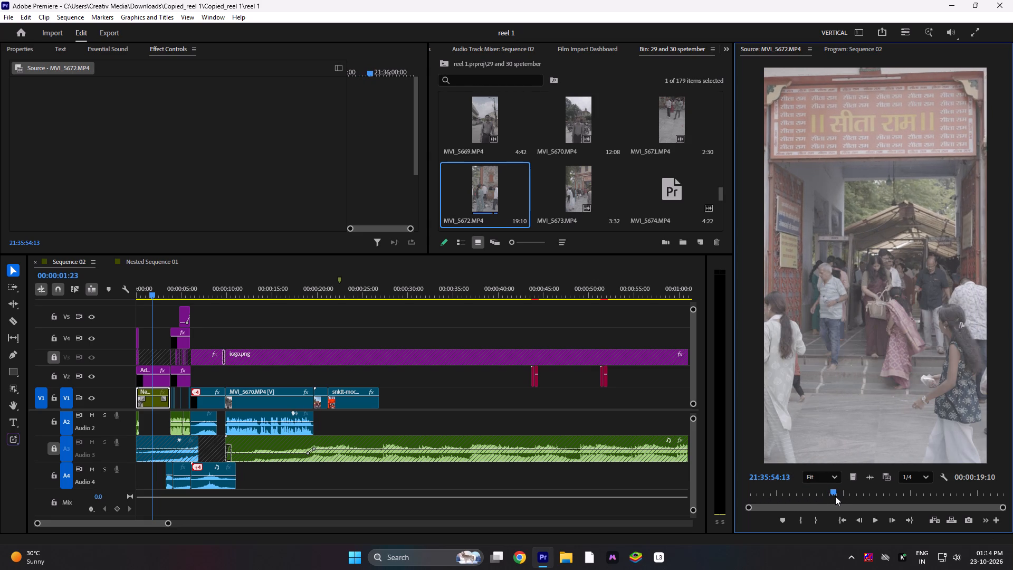
pyautogui.click(796, 520)
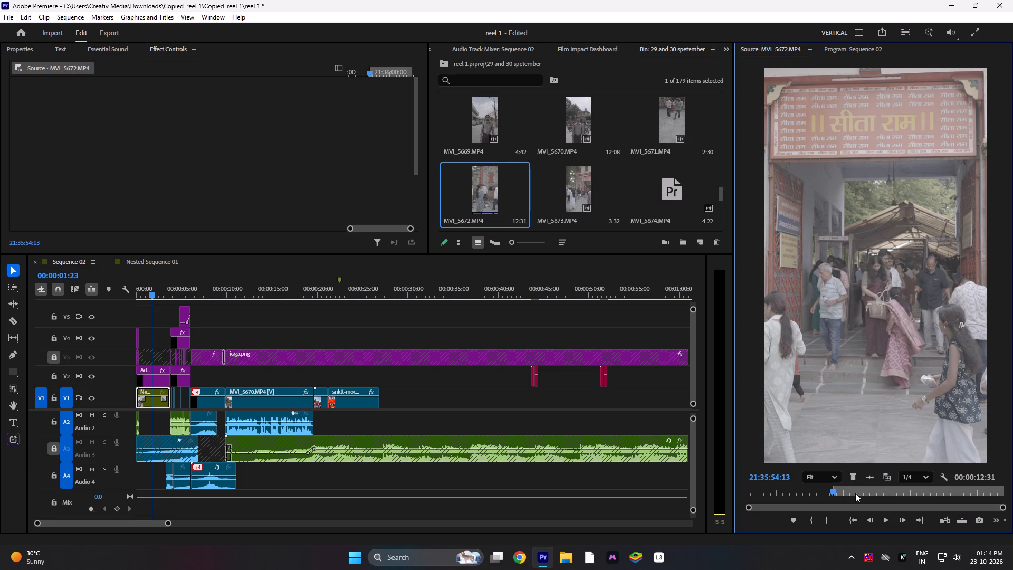
pyautogui.moveTo(855, 493); pyautogui.dragTo(882, 491)
pyautogui.doubleClick(820, 519)
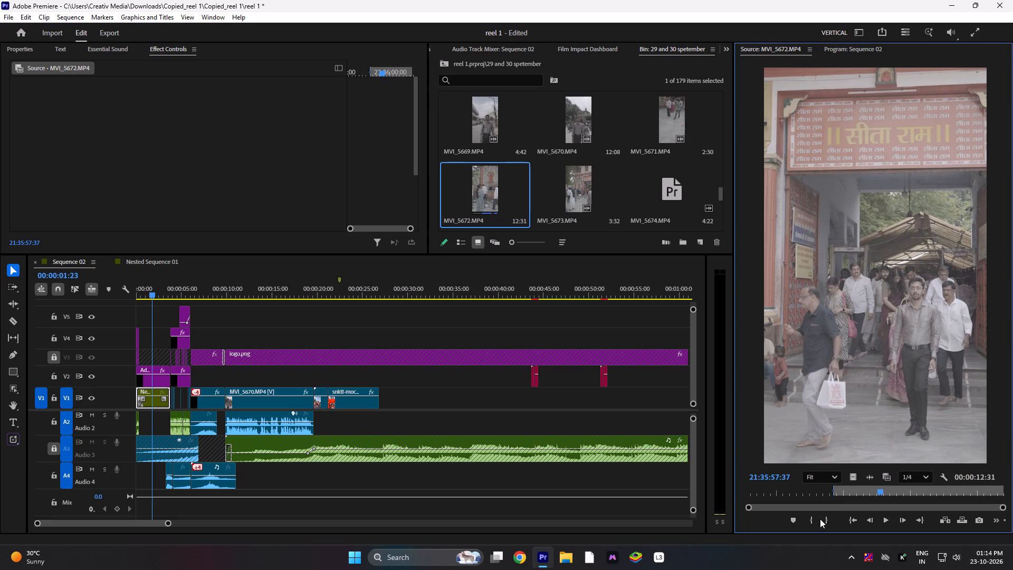
# Place only the video of the marked MVI_5672.MP4 range on track V1 in Sequence 02, shortly after the last V1 clip.
pyautogui.moveTo(853, 476); pyautogui.dragTo(386, 396)
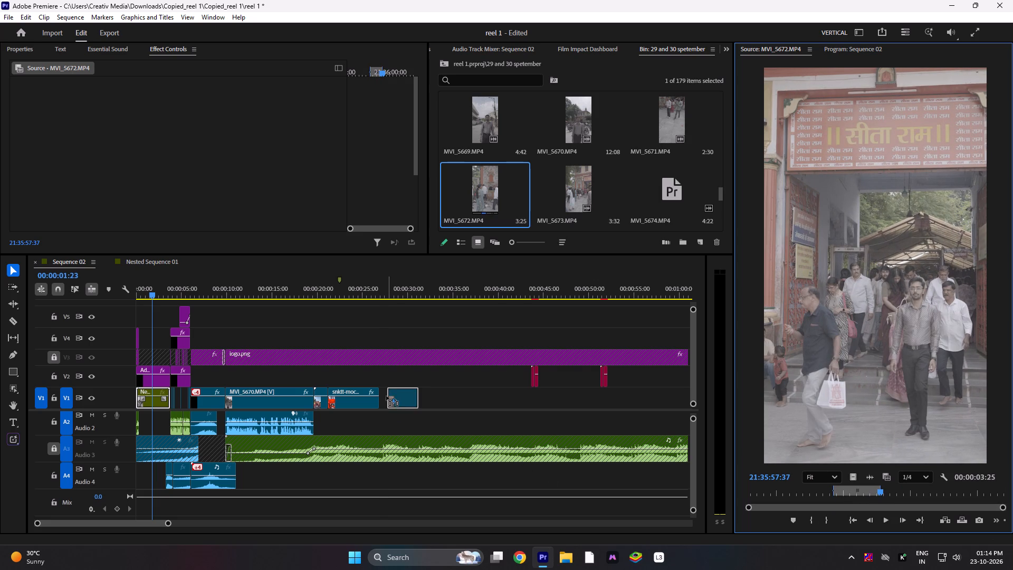
# Move the MVI_5672.MP4 clip on V1 earlier so it butts against the end of the preceding temple clip.
pyautogui.moveTo(386, 396); pyautogui.dragTo(379, 396)
# Set the V1 MVI_5672.MP4 clip's speed to 50% with Optical flow time interpolation.
pyautogui.rightClick(393, 398)
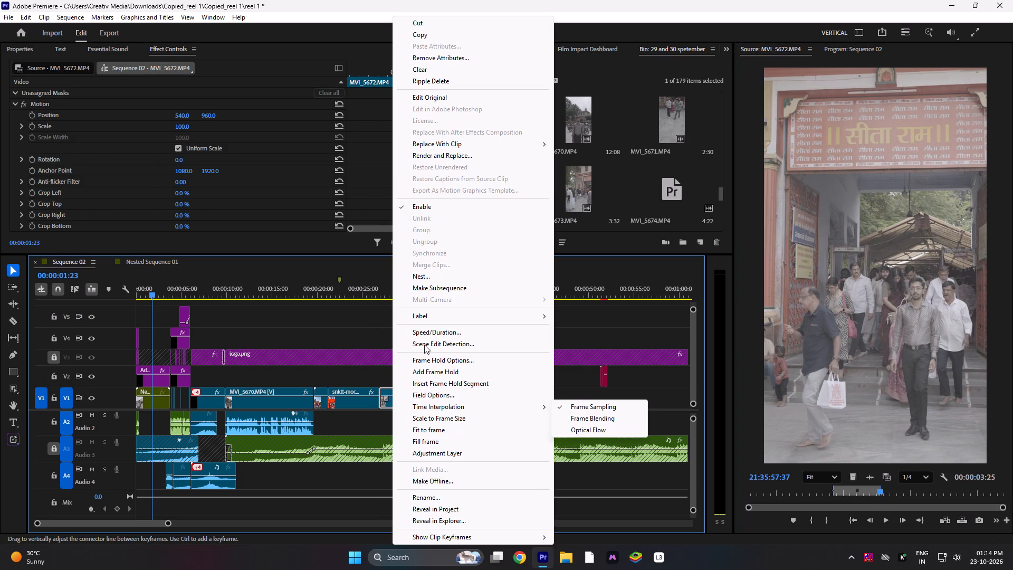
pyautogui.click(435, 332)
pyautogui.write('560')
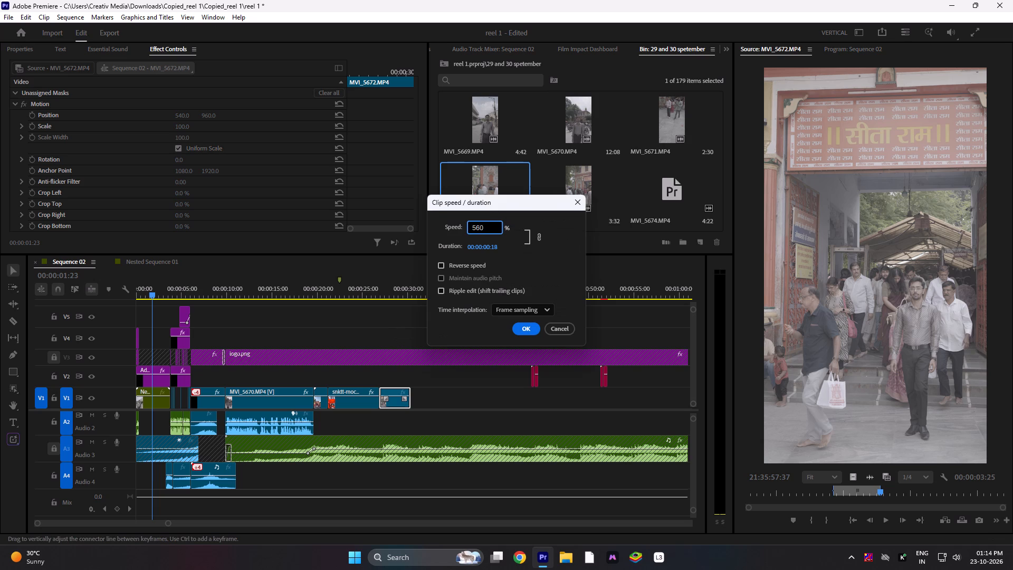
pyautogui.press('BackSpace')
pyautogui.press('BackSpace')
pyautogui.press('0')
pyautogui.click(521, 305)
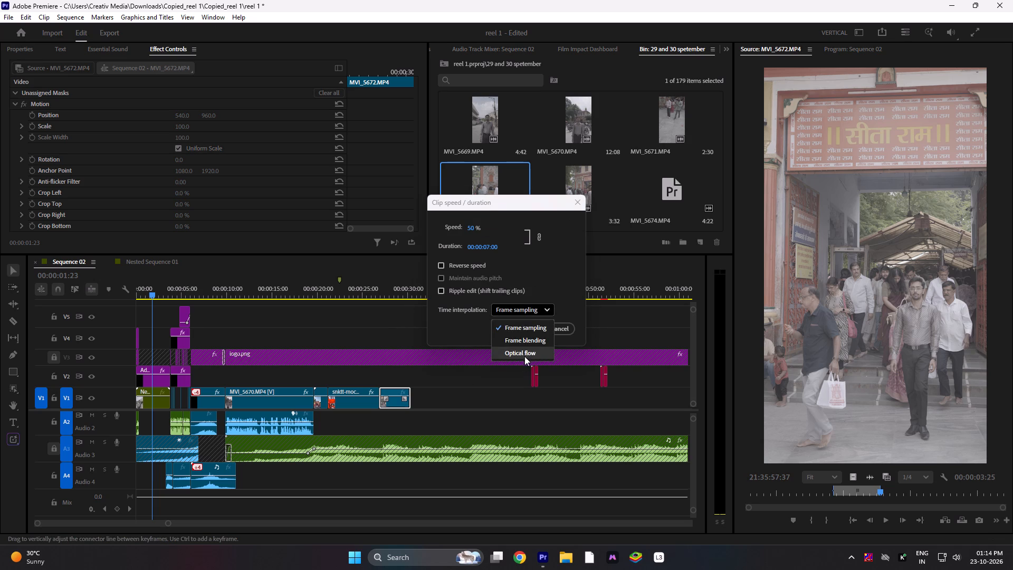
pyautogui.click(525, 356)
pyautogui.click(525, 330)
# Reframe the slowed MVI_5672.MP4 clip by setting its horizontal Position to 195, and play it to check the framing.
pyautogui.click(381, 293)
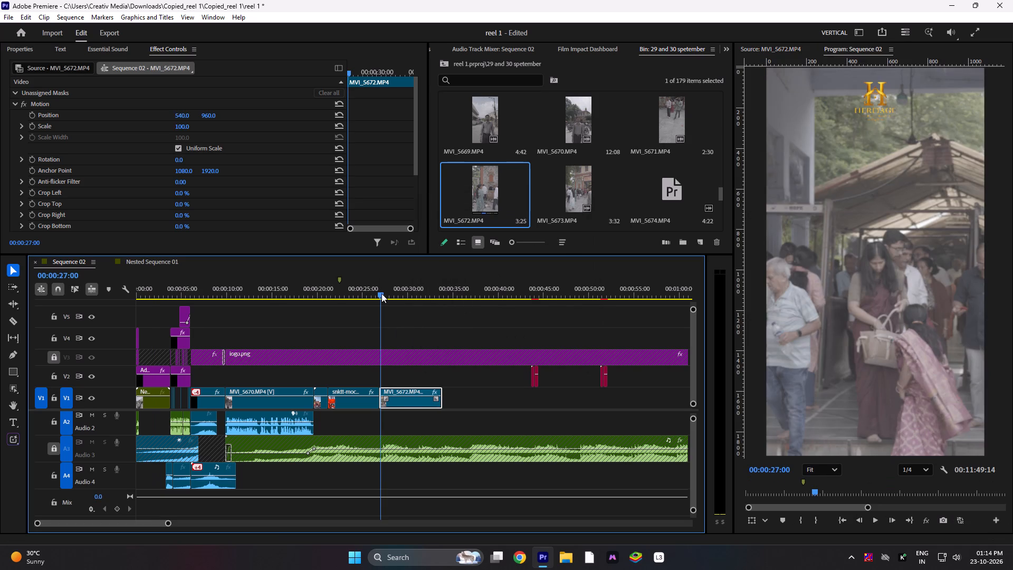
pyautogui.press('space')
pyautogui.press('space')
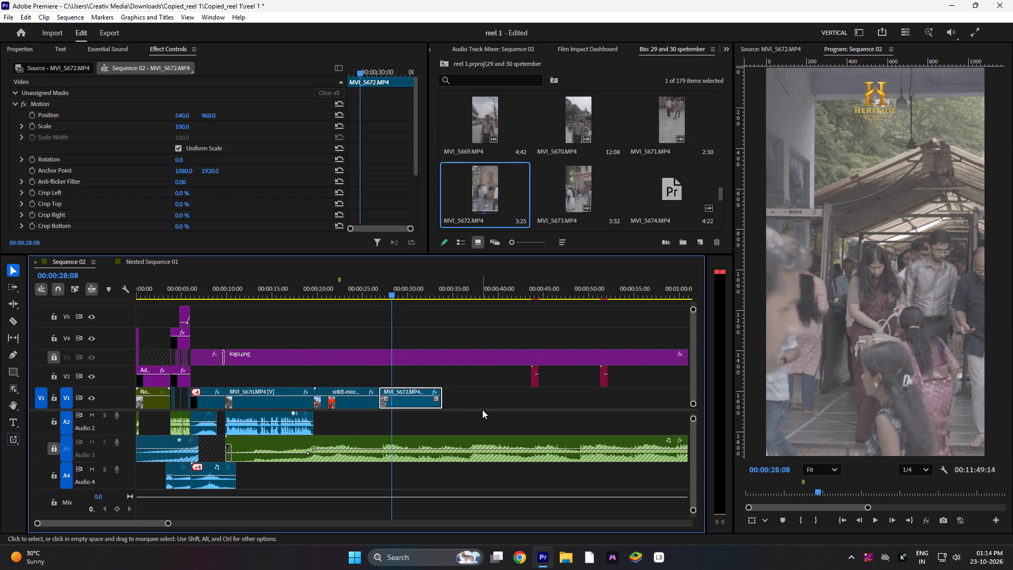
pyautogui.press('Up')
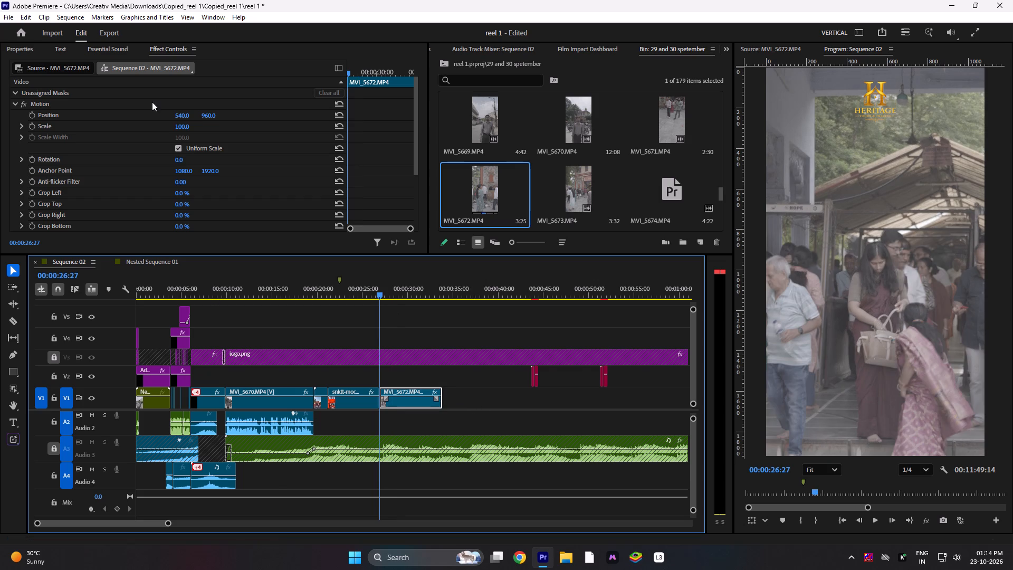
pyautogui.click(180, 117)
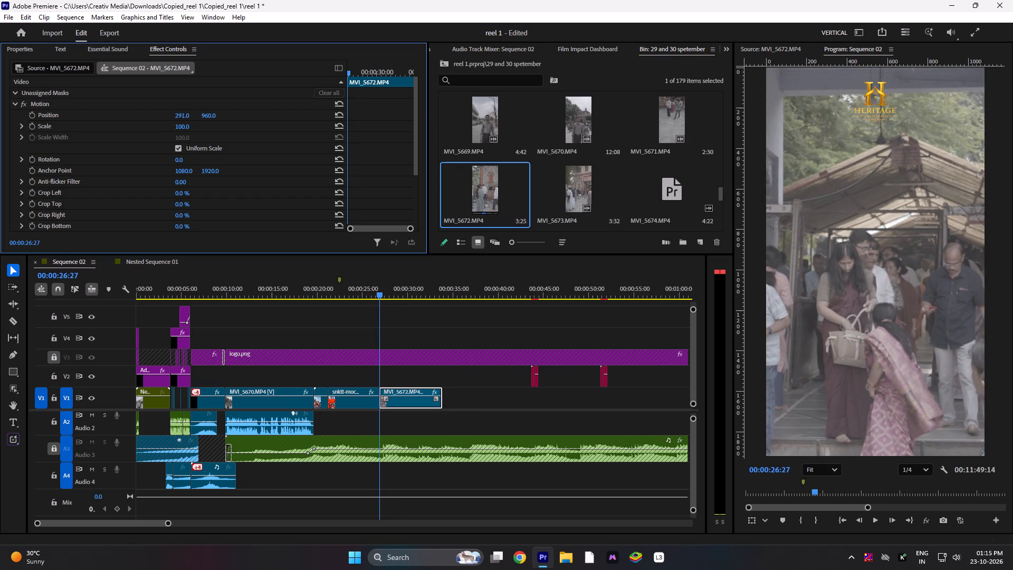
pyautogui.press('space')
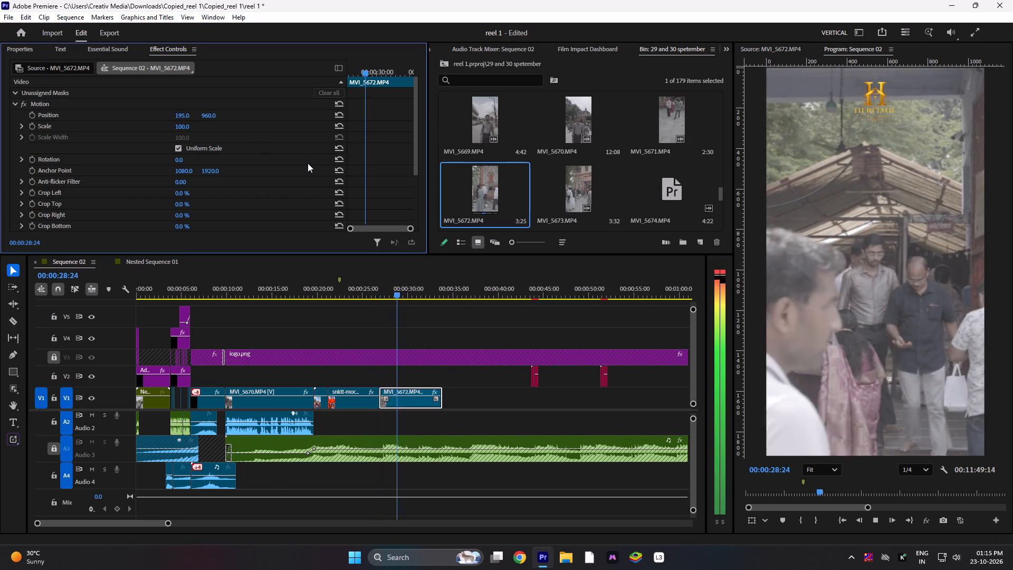
pyautogui.press('space')
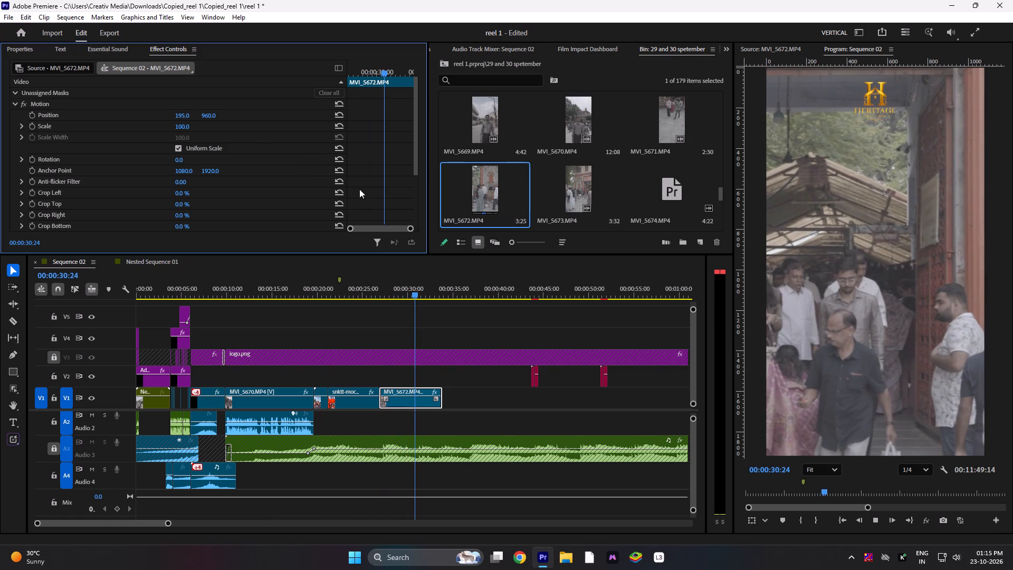
# Turn on Position and Scale keyframing for MVI_5672.MP4 at the clip's start, 00:00:26:27.
pyautogui.moveTo(380, 65); pyautogui.dragTo(301, 65)
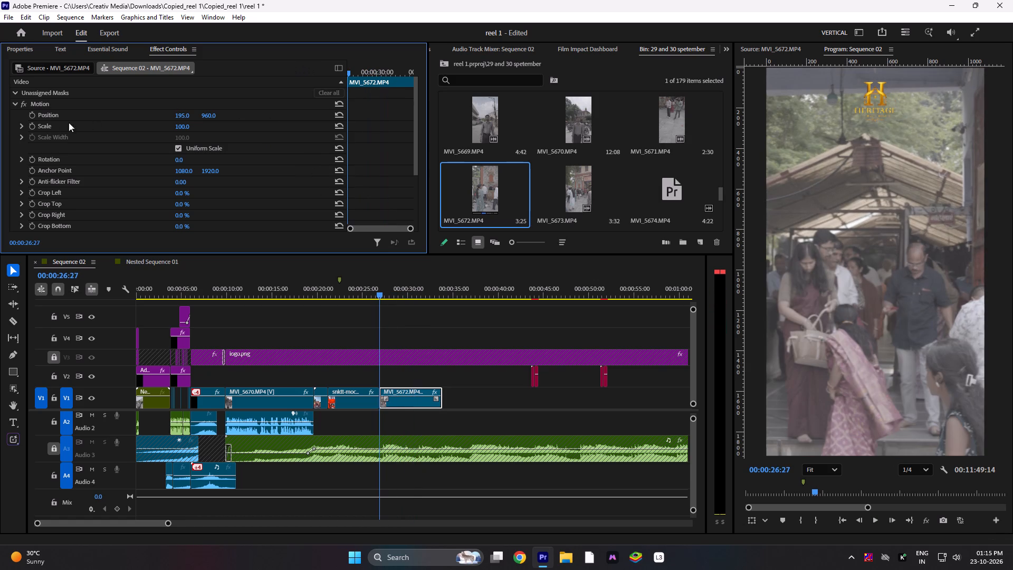
pyautogui.click(35, 112)
pyautogui.click(35, 121)
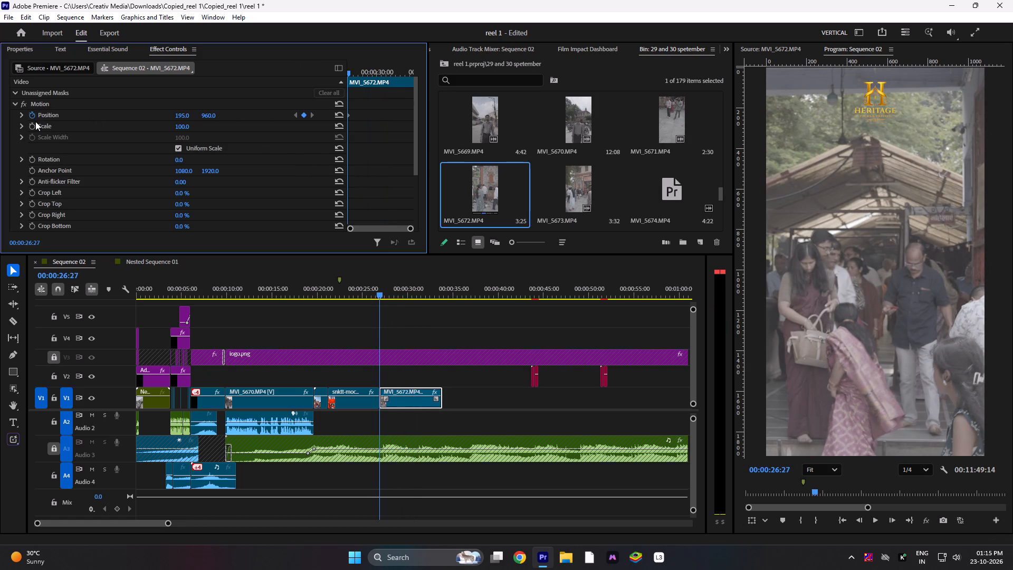
pyautogui.click(31, 123)
# Add holding keyframes for Position and Scale on MVI_5672.MP4 at 00:00:29:15.
pyautogui.press('space')
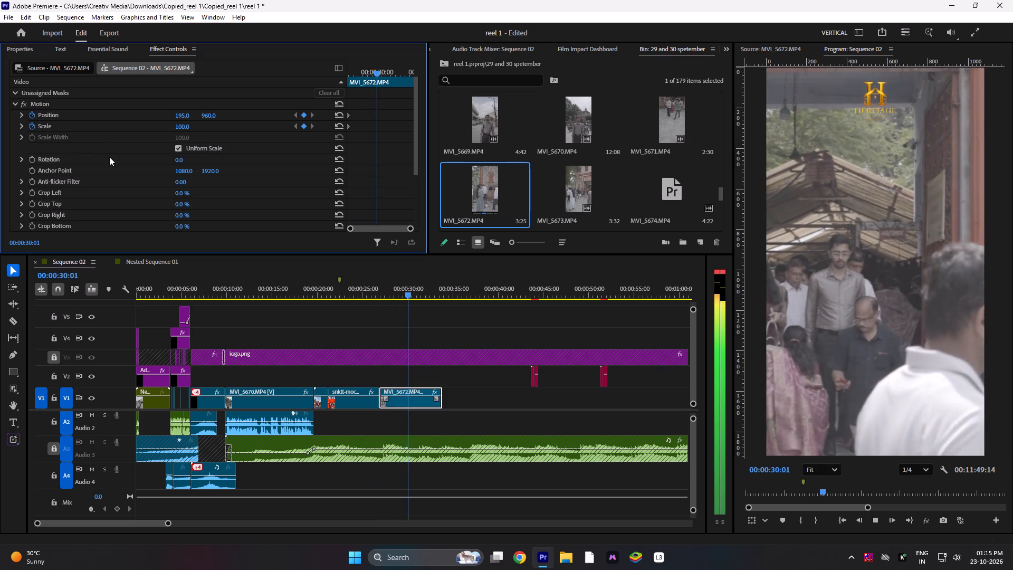
pyautogui.press('space')
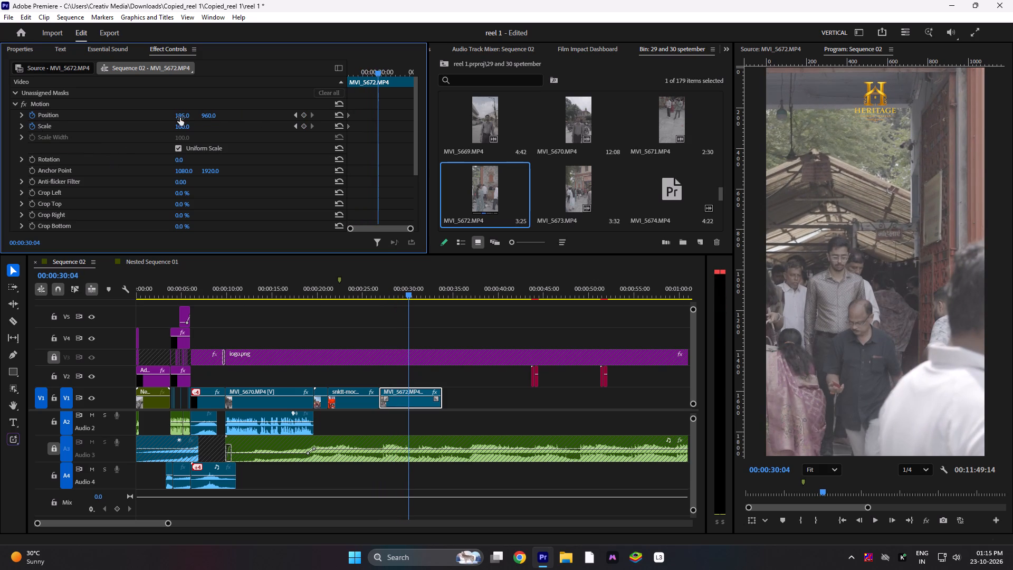
pyautogui.moveTo(379, 69); pyautogui.dragTo(374, 69)
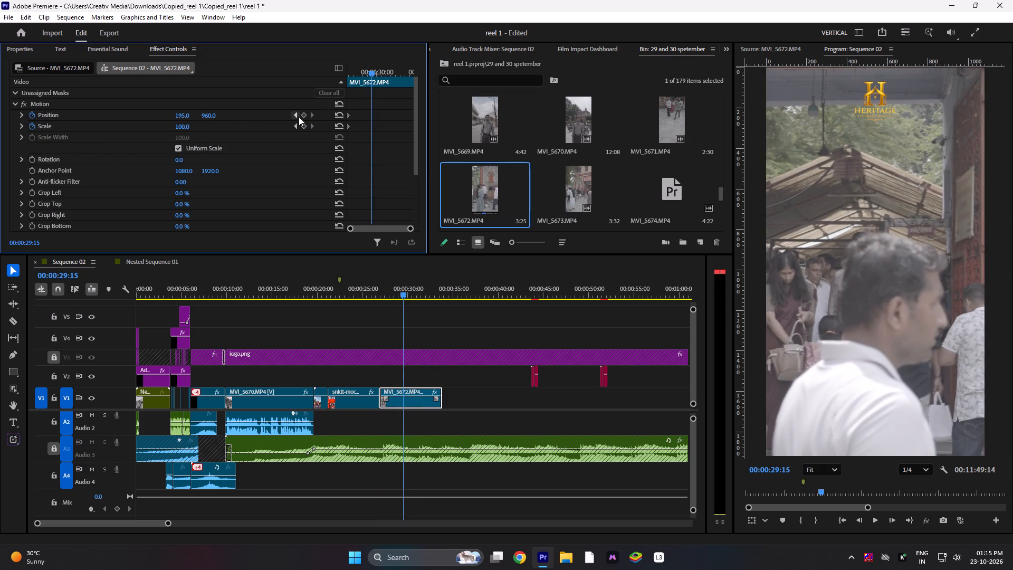
pyautogui.click(301, 116)
pyautogui.click(304, 126)
# Keyframe the horizontal Position of MVI_5672.MP4 to 457 at 00:00:30:10.
pyautogui.press('space')
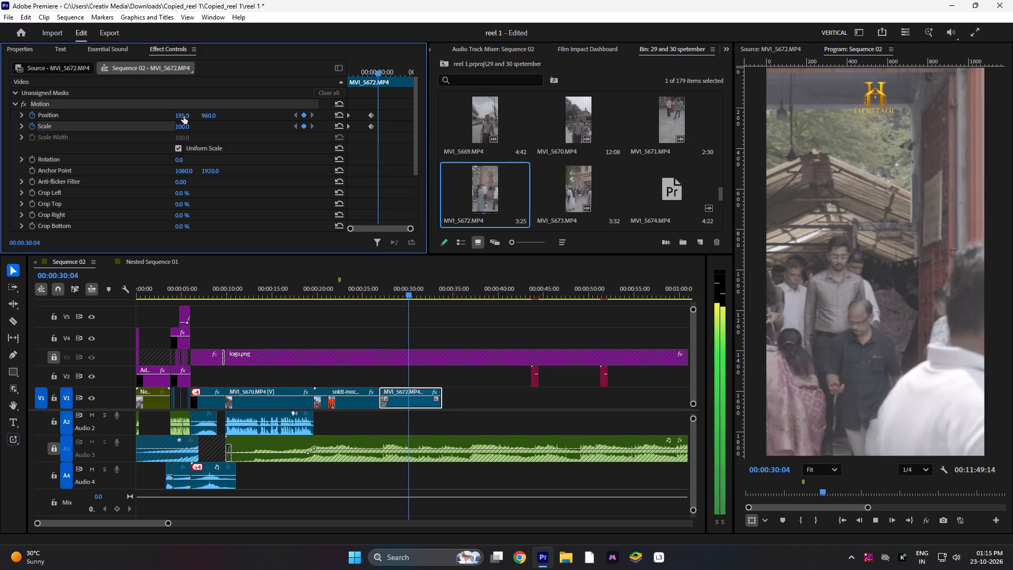
pyautogui.press('space')
pyautogui.moveTo(184, 116); pyautogui.dragTo(338, 132)
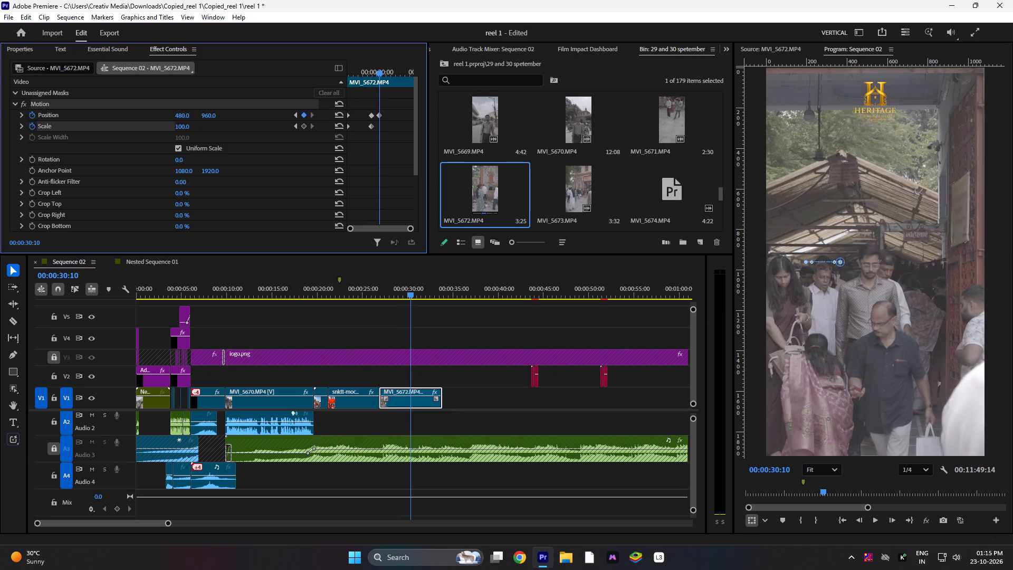
pyautogui.moveTo(338, 132); pyautogui.dragTo(321, 133)
# Adjust the vertical Position of MVI_5672.MP4 with a keyframe at 00:00:33:20, and play back the animated reframing from the clip's start.
pyautogui.press('space')
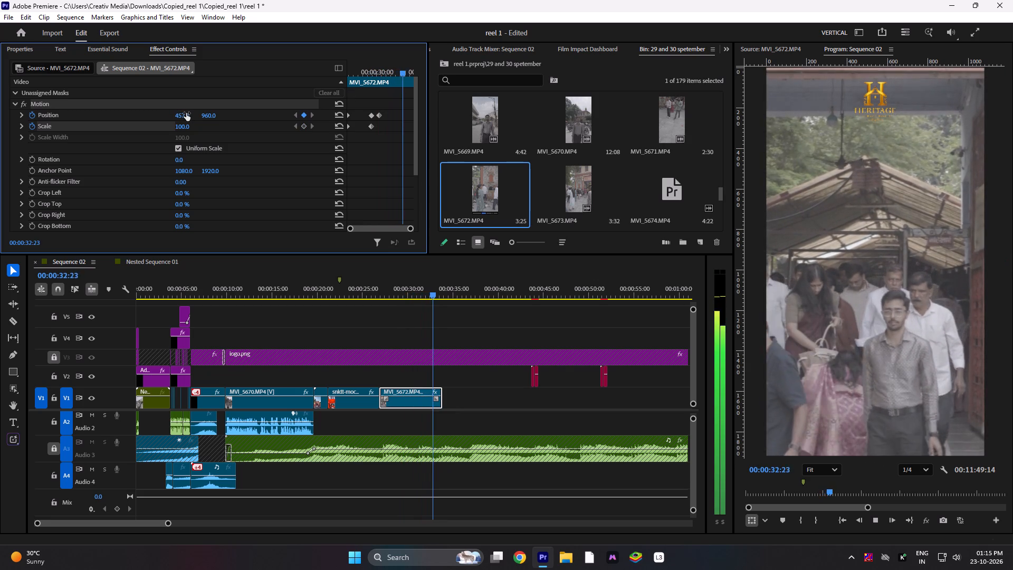
pyautogui.press('space')
pyautogui.moveTo(209, 112); pyautogui.dragTo(268, 115)
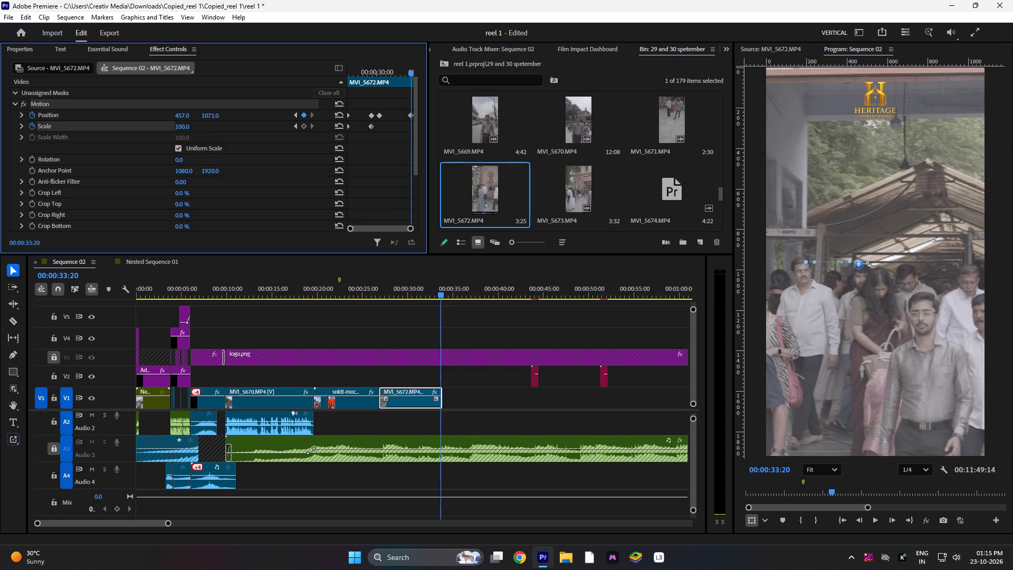
pyautogui.moveTo(268, 115); pyautogui.dragTo(34, 102)
pyautogui.press('space')
pyautogui.press('space')
pyautogui.moveTo(416, 292); pyautogui.dragTo(378, 290)
pyautogui.press('space')
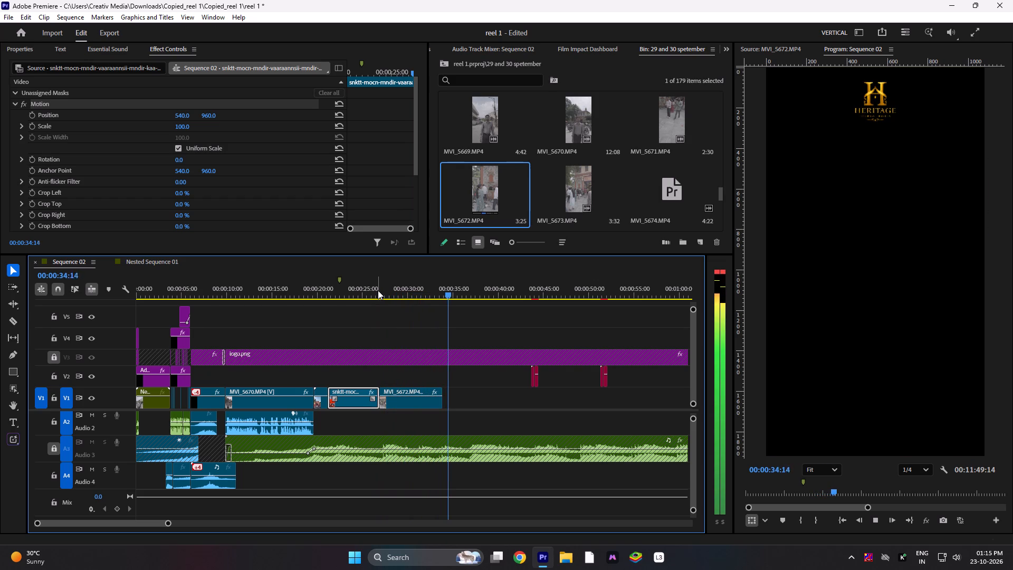
pyautogui.press('space')
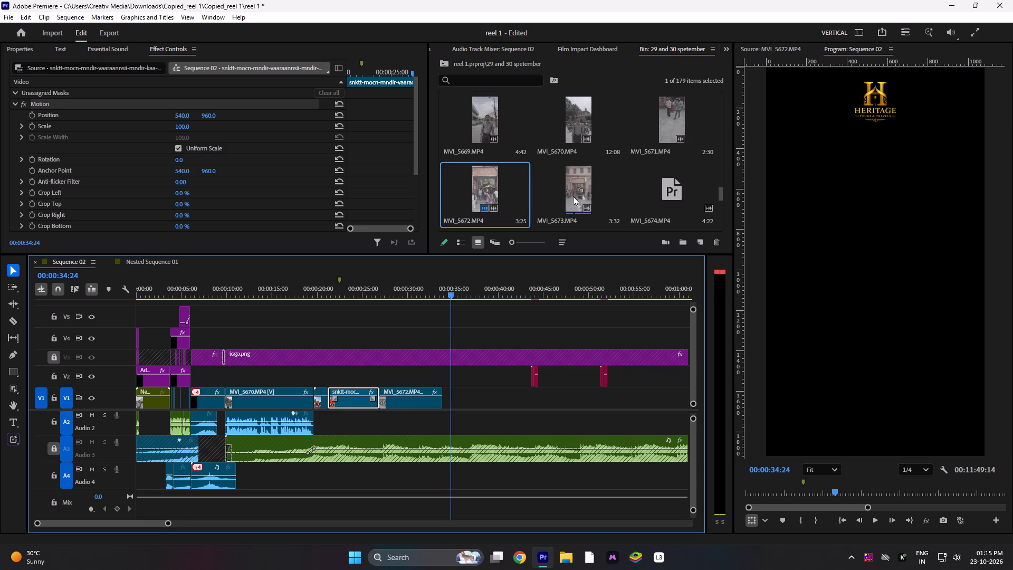
# Place the video of MVI_5673.MP4 from the bin on track V1 directly after MVI_5672.MP4.
pyautogui.moveTo(581, 195); pyautogui.dragTo(452, 392)
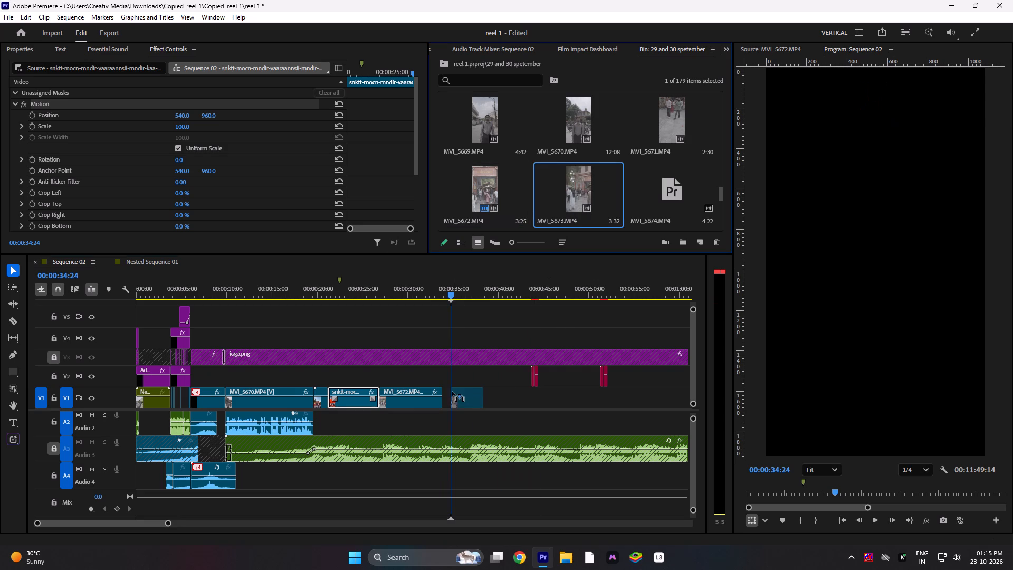
pyautogui.moveTo(452, 392); pyautogui.dragTo(447, 400)
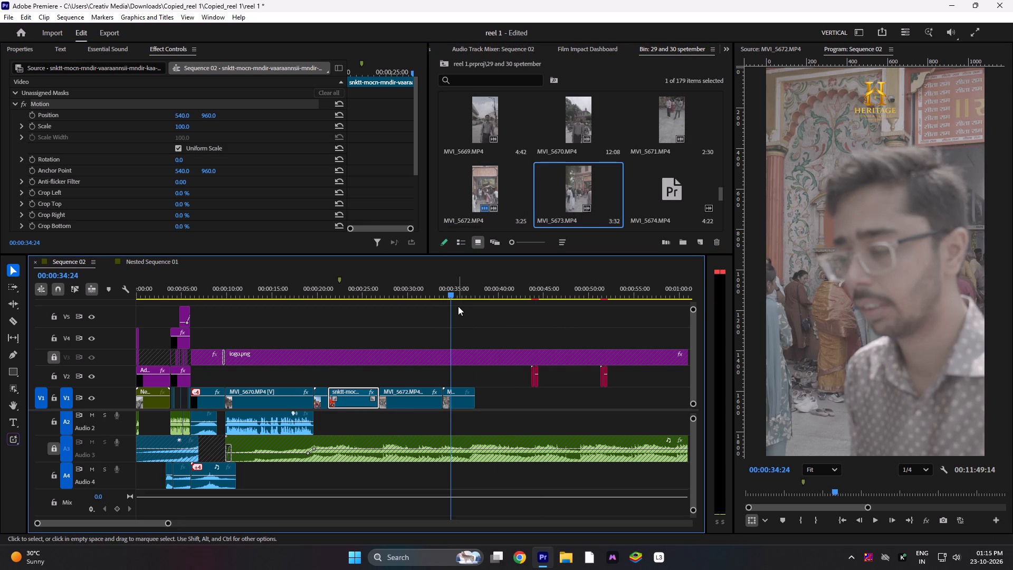
# Scrub through the added MVI_5673.MP4 clip and play Sequence 02 from about 15 seconds to check how the recent clips flow.
pyautogui.moveTo(456, 294); pyautogui.dragTo(460, 294)
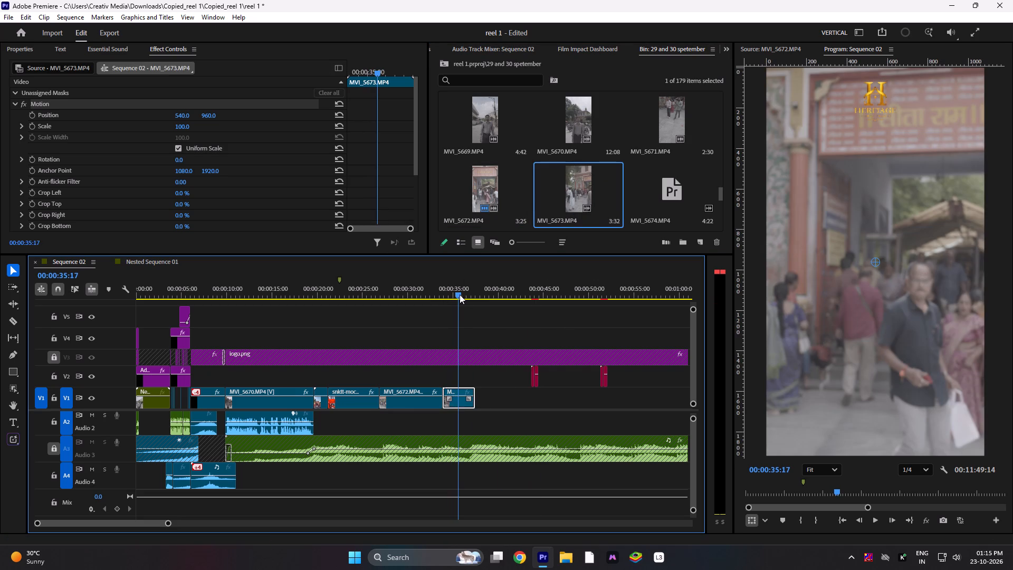
pyautogui.moveTo(460, 294); pyautogui.dragTo(469, 295)
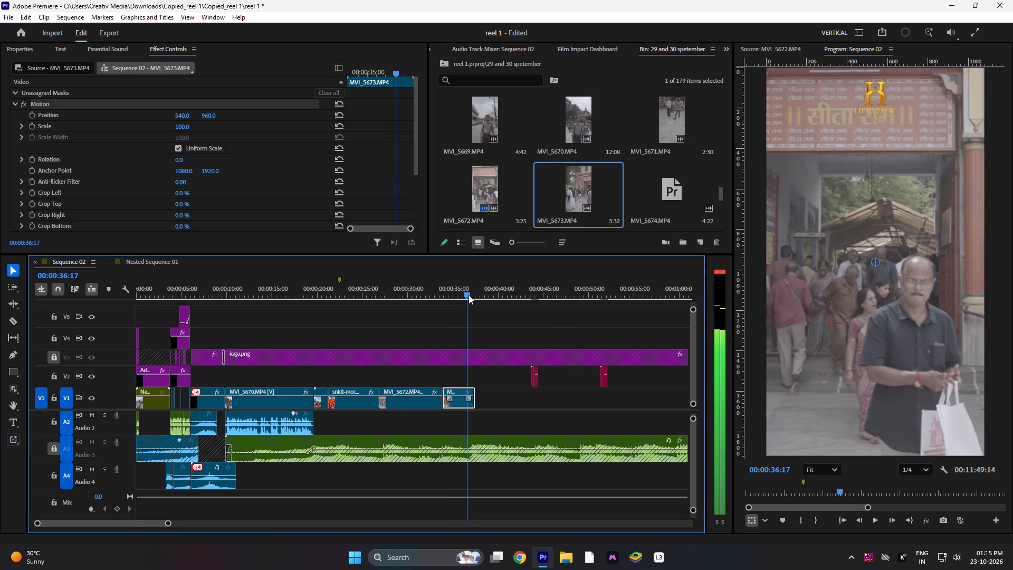
pyautogui.moveTo(469, 295); pyautogui.dragTo(473, 295)
pyautogui.scroll(-1, 663, 179)
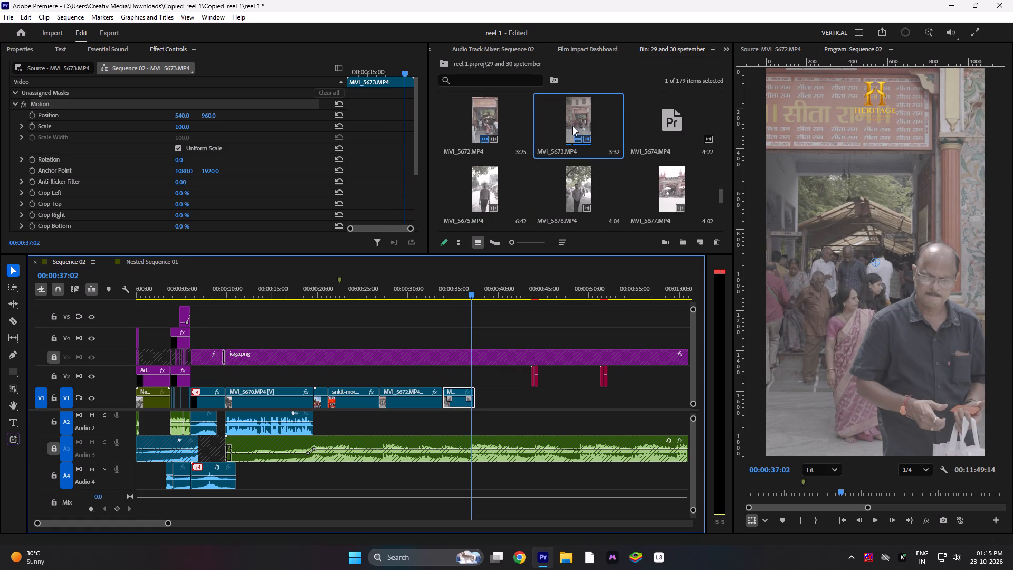
pyautogui.moveTo(337, 284); pyautogui.dragTo(276, 290)
pyautogui.press('space')
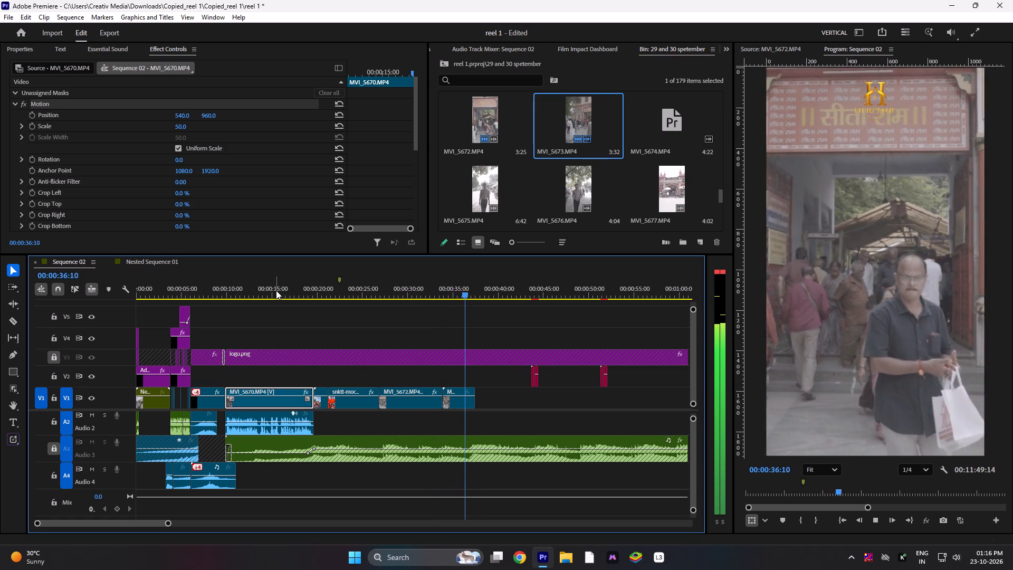
pyautogui.press('space')
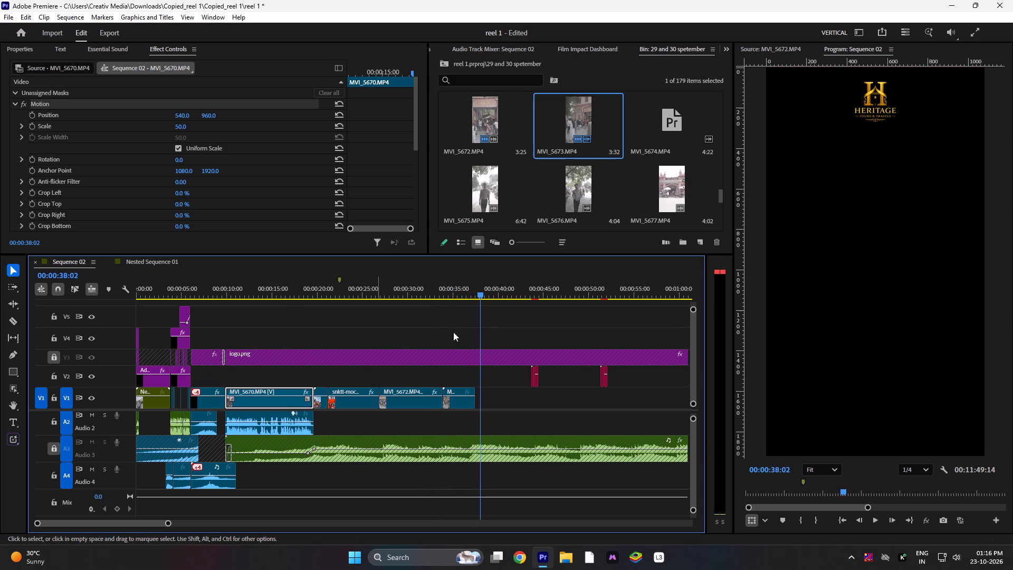
pyautogui.moveTo(482, 292); pyautogui.dragTo(452, 293)
pyautogui.press('space')
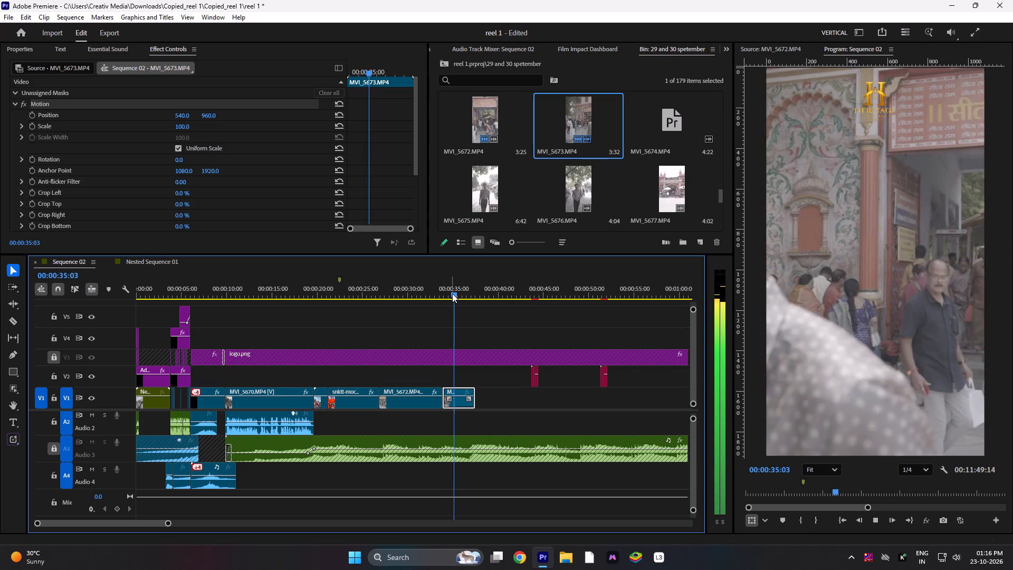
pyautogui.press('space')
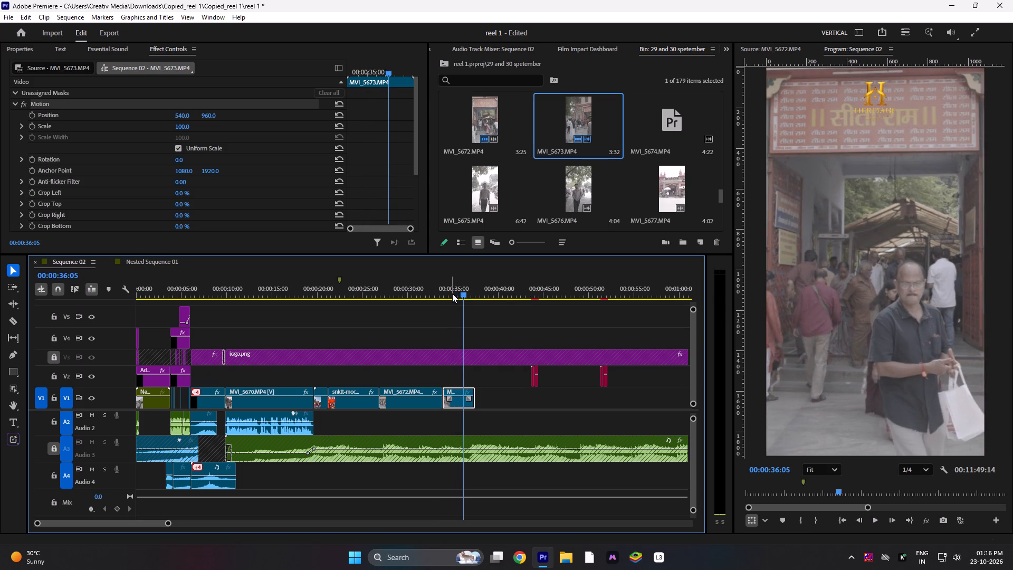
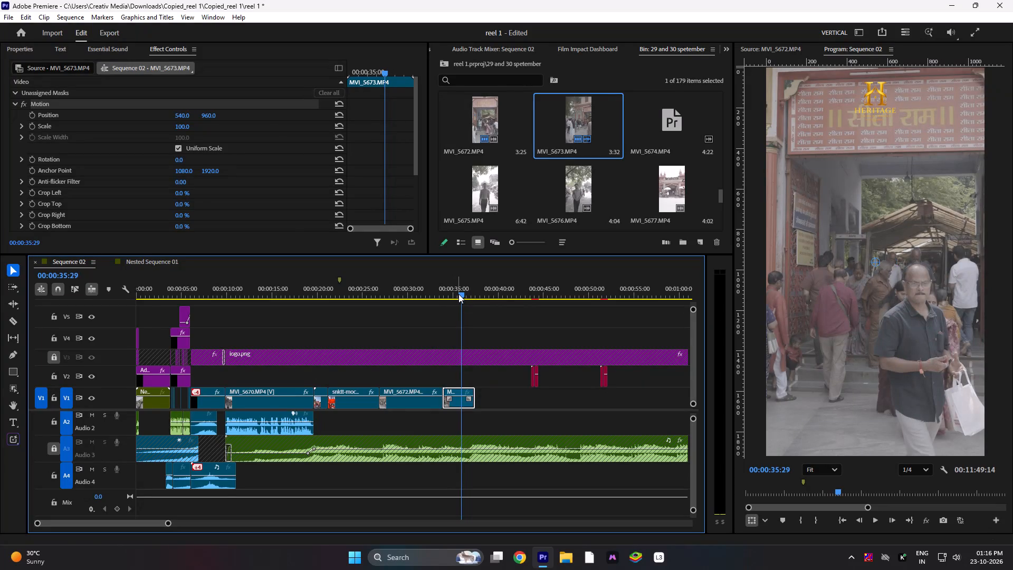
# Ripple-trim the end of MVI_5673.MP4 on V1 to 00:00:35:29 and play back the cut from MVI_5672.MP4.
pyautogui.press('w')
pyautogui.moveTo(458, 294); pyautogui.dragTo(438, 290)
pyautogui.press('space')
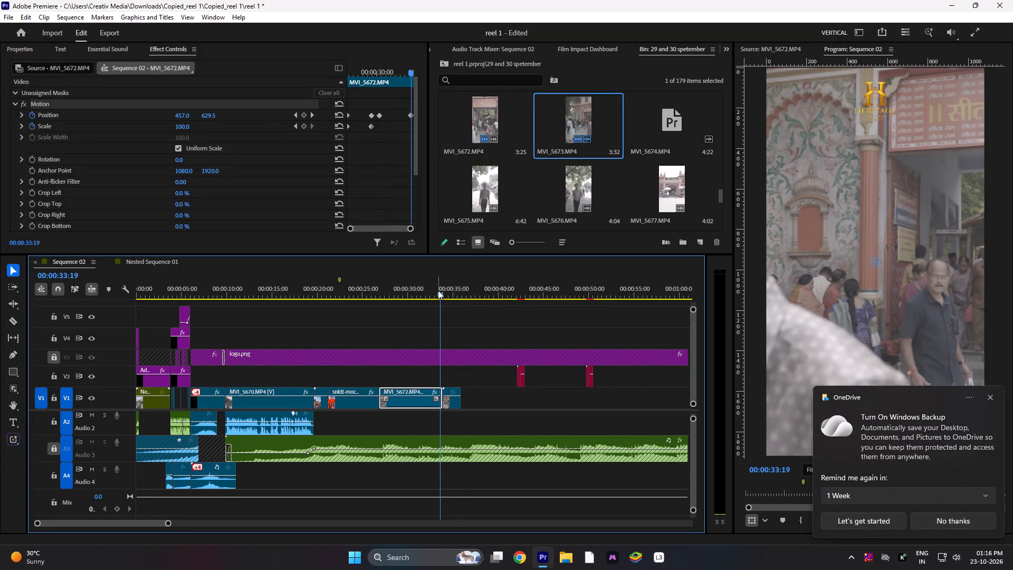
pyautogui.click(990, 395)
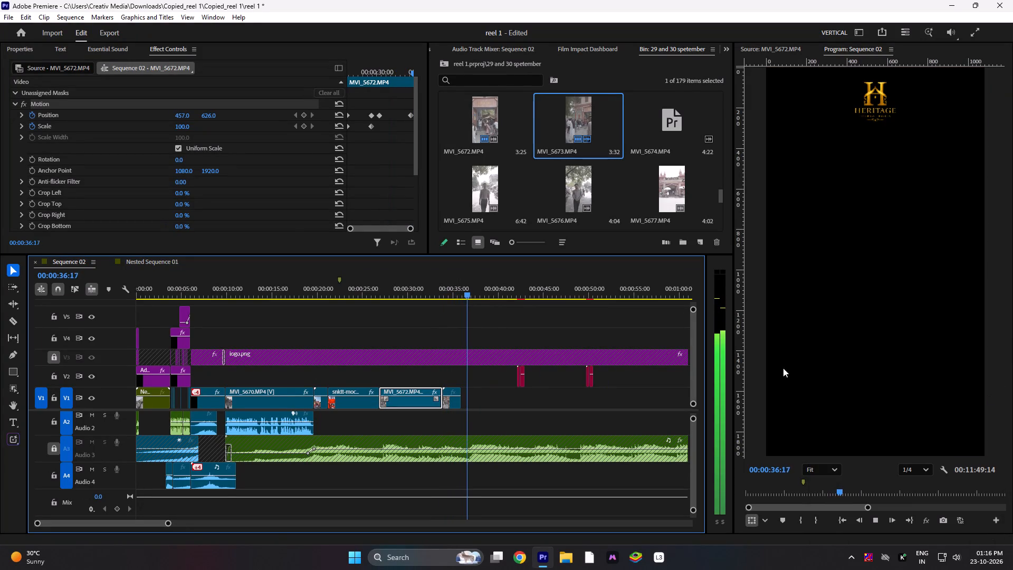
pyautogui.press('space')
pyautogui.moveTo(446, 286); pyautogui.dragTo(392, 291)
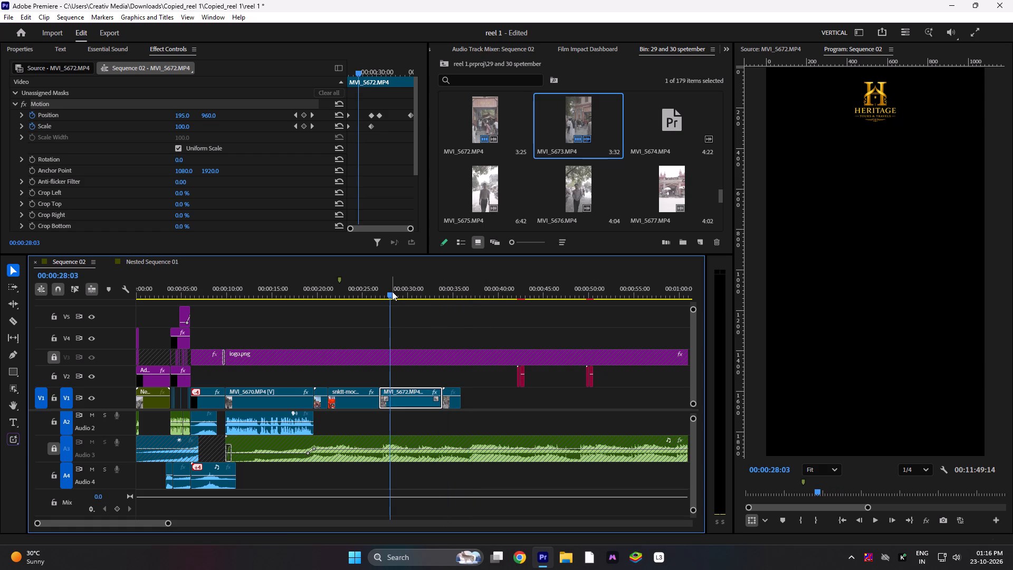
pyautogui.press('space')
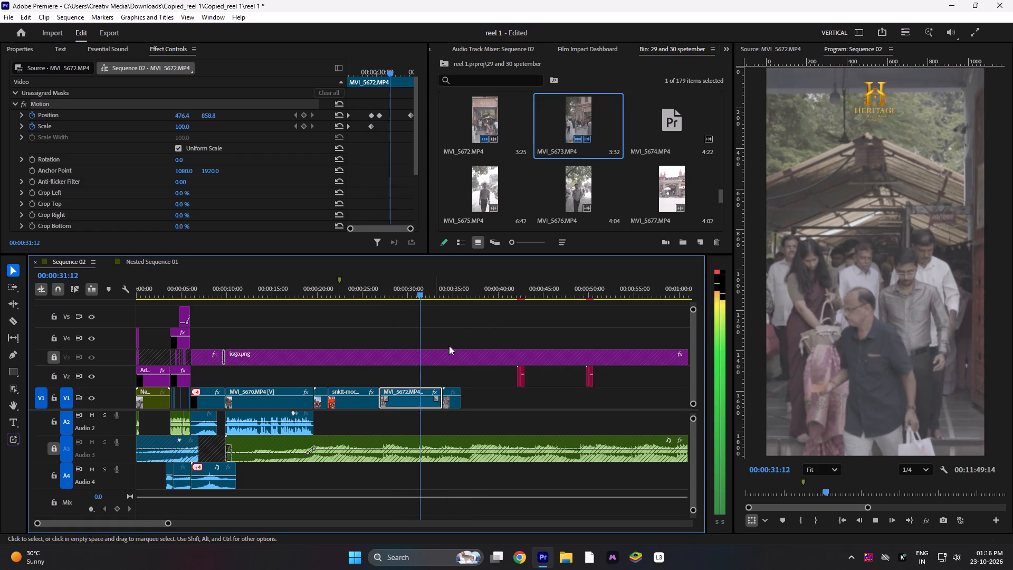
pyautogui.press('space')
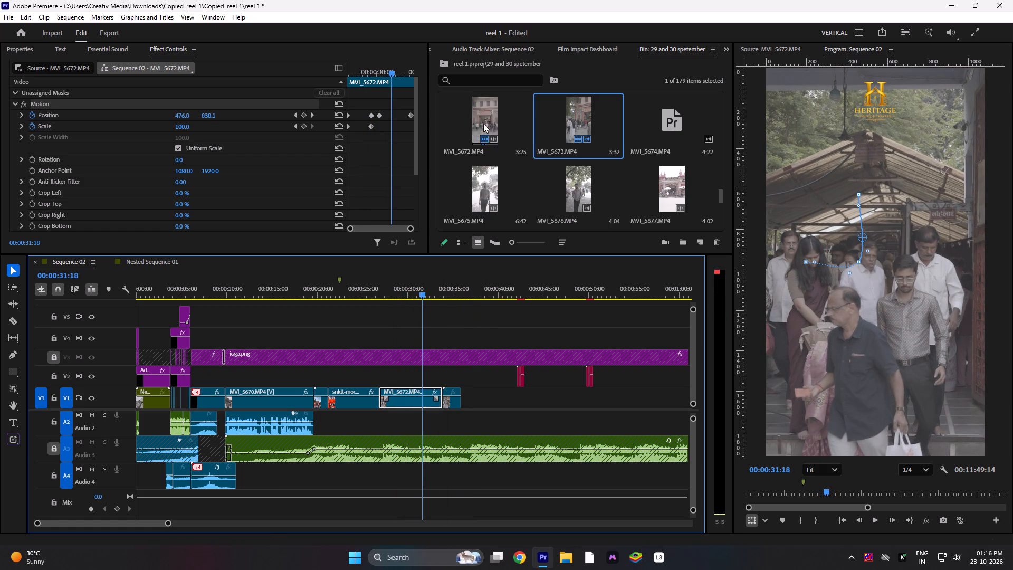
# Open MVI_5672.MP4 from the bin as source footage and mark a new In point at 21:36:03:19.
pyautogui.scroll(1, 483, 123)
pyautogui.scroll(-1, 506, 202)
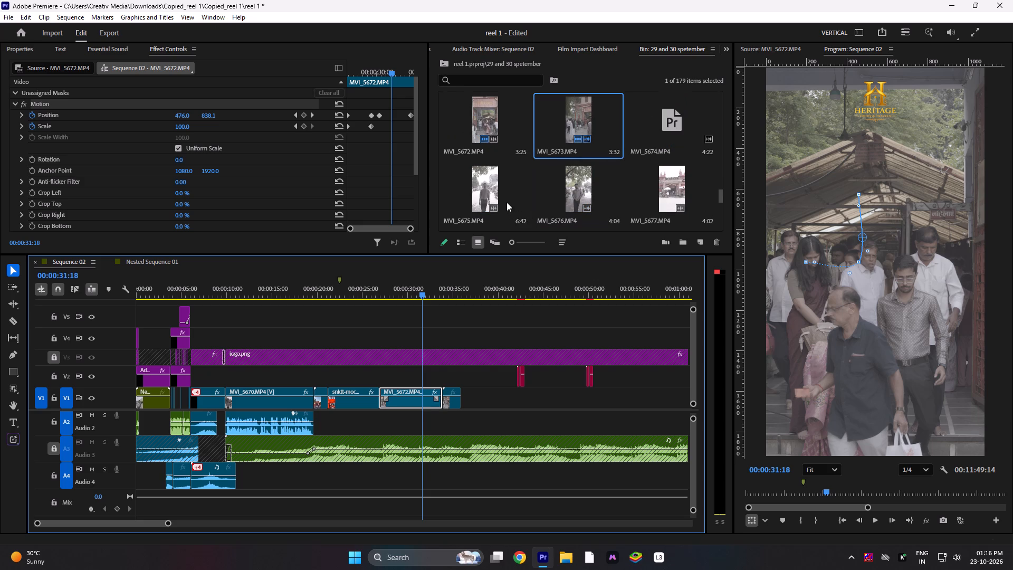
pyautogui.scroll(-1, 557, 190)
pyautogui.scroll(2, 557, 190)
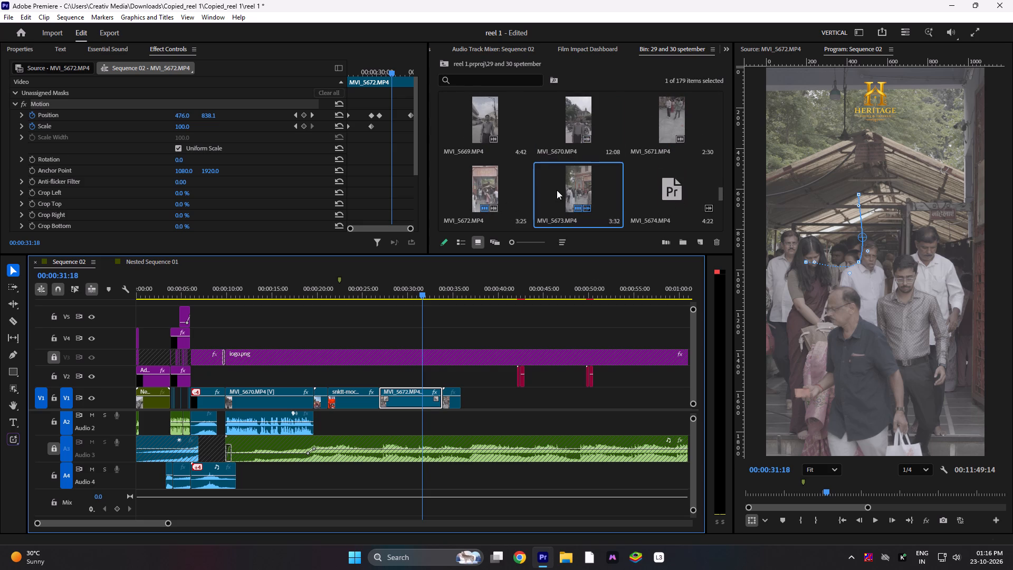
pyautogui.doubleClick(489, 179)
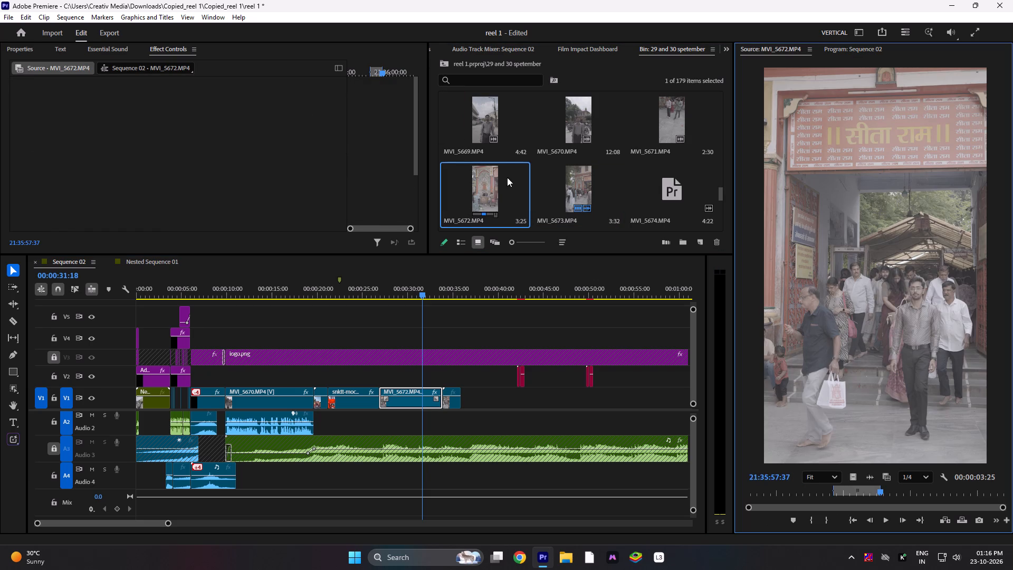
pyautogui.moveTo(883, 491); pyautogui.dragTo(901, 488)
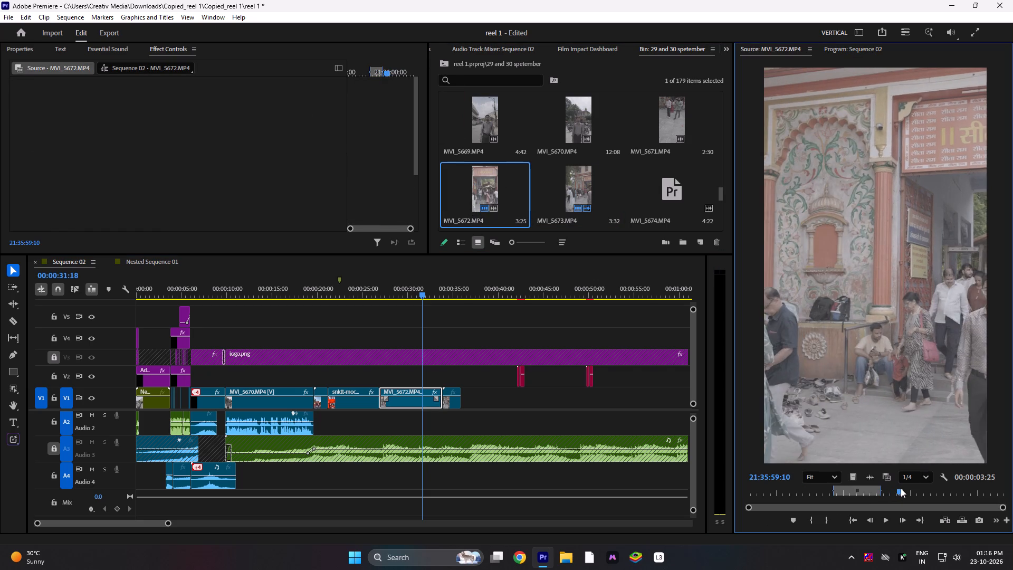
pyautogui.moveTo(901, 488); pyautogui.dragTo(958, 480)
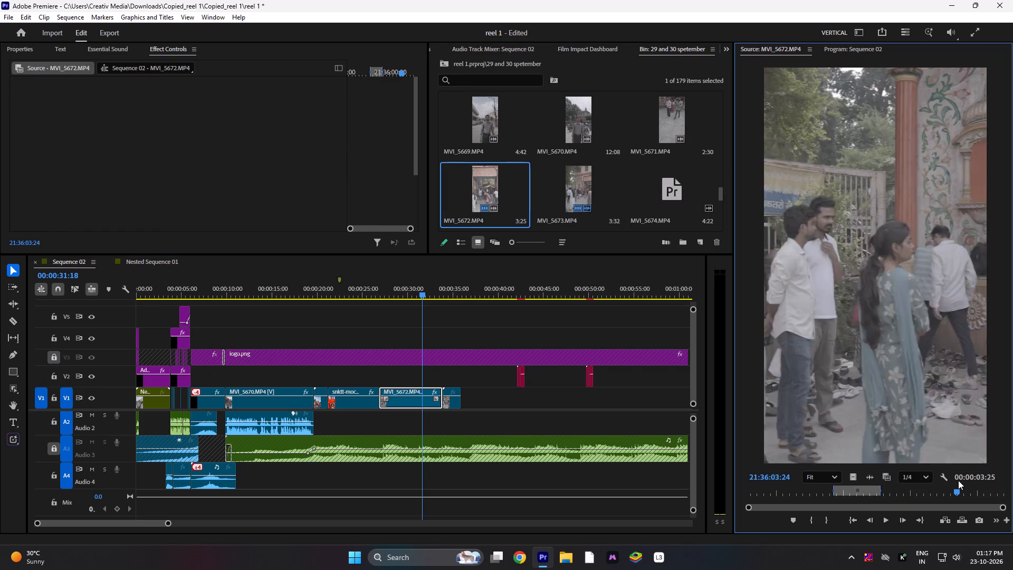
pyautogui.moveTo(958, 480); pyautogui.dragTo(985, 480)
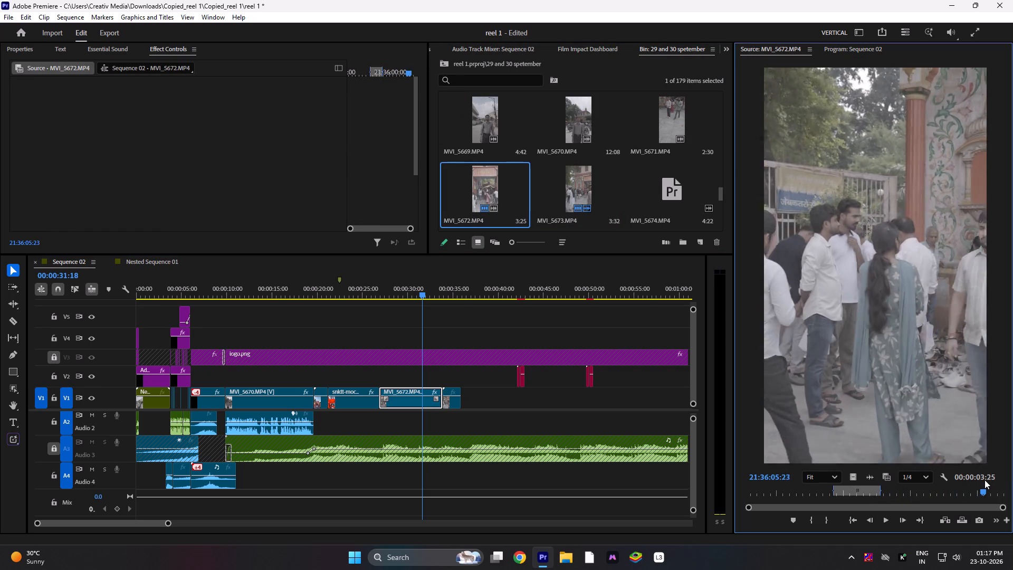
pyautogui.moveTo(985, 480); pyautogui.dragTo(948, 482)
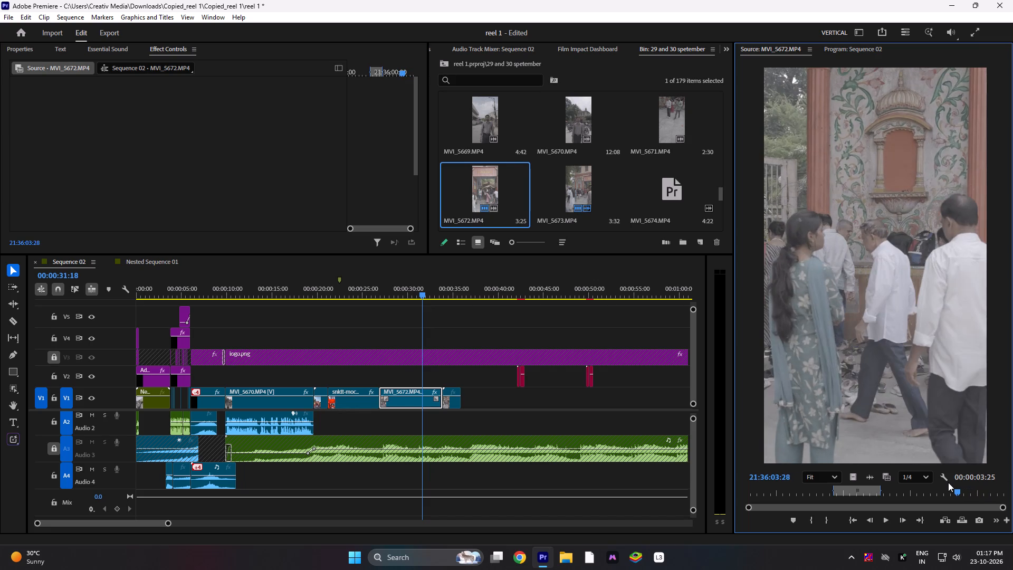
pyautogui.moveTo(948, 482); pyautogui.dragTo(913, 483)
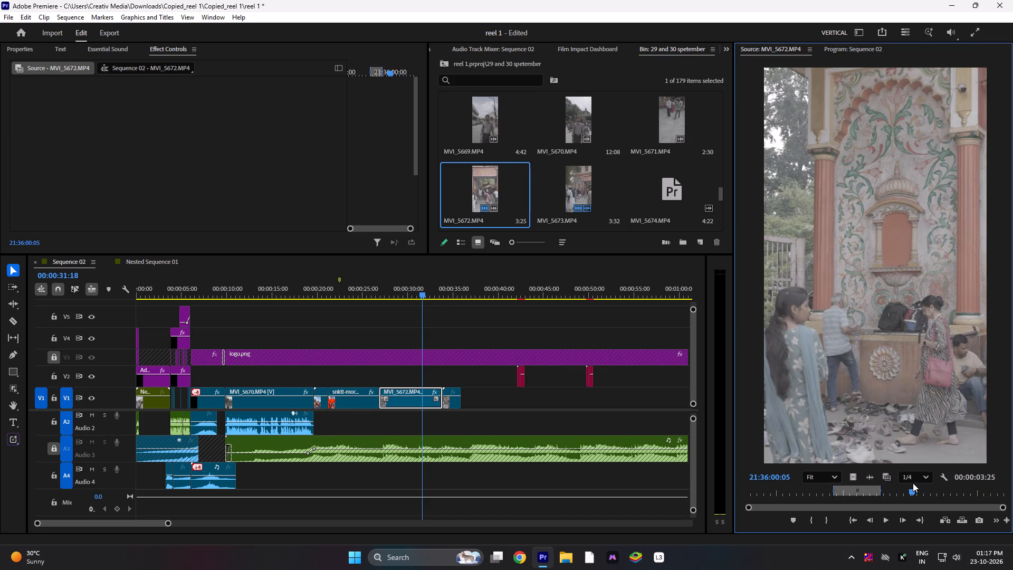
pyautogui.moveTo(913, 483); pyautogui.dragTo(894, 483)
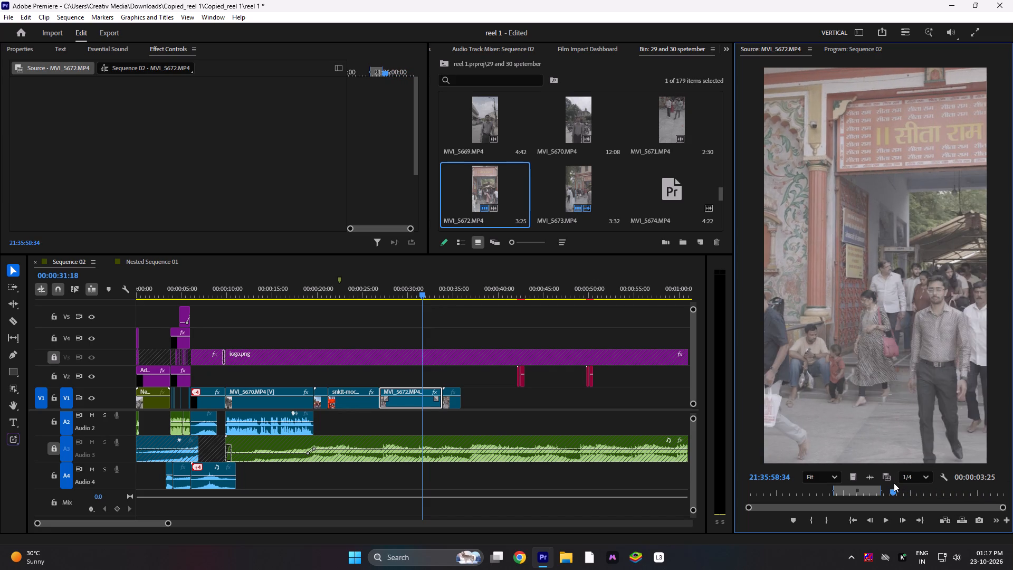
pyautogui.moveTo(894, 483); pyautogui.dragTo(919, 483)
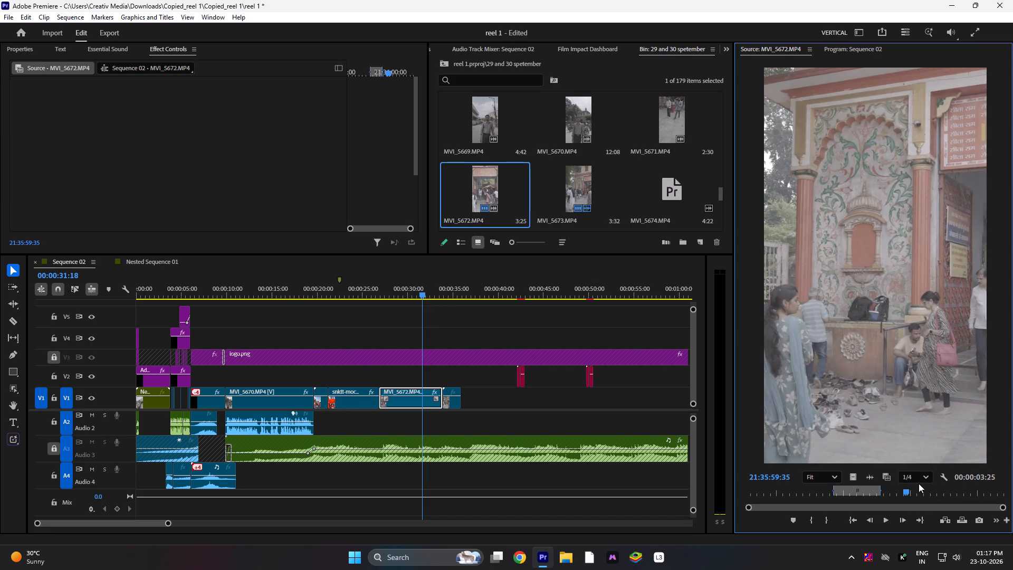
pyautogui.moveTo(919, 483); pyautogui.dragTo(960, 479)
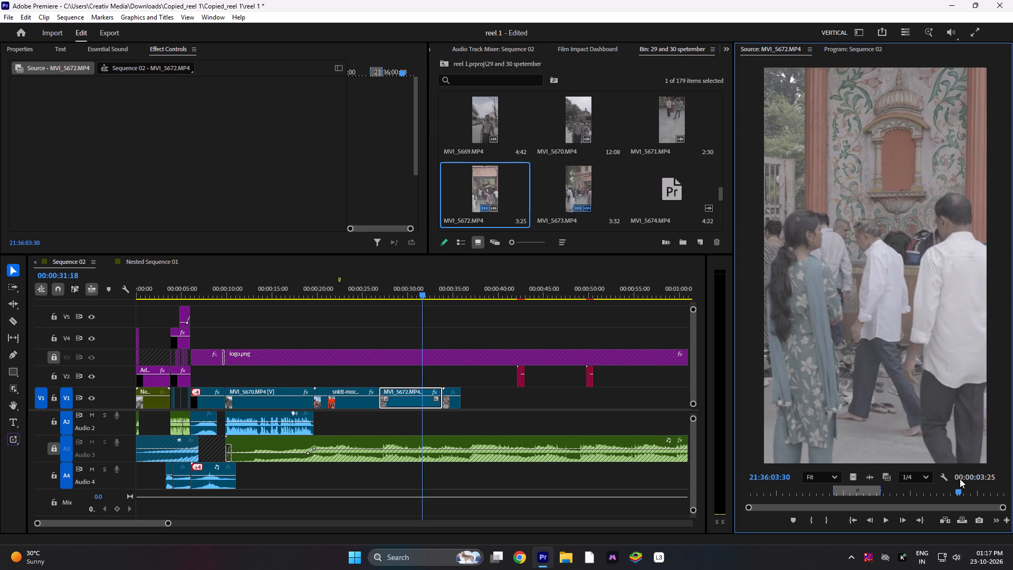
pyautogui.moveTo(960, 479); pyautogui.dragTo(957, 479)
pyautogui.click(804, 519)
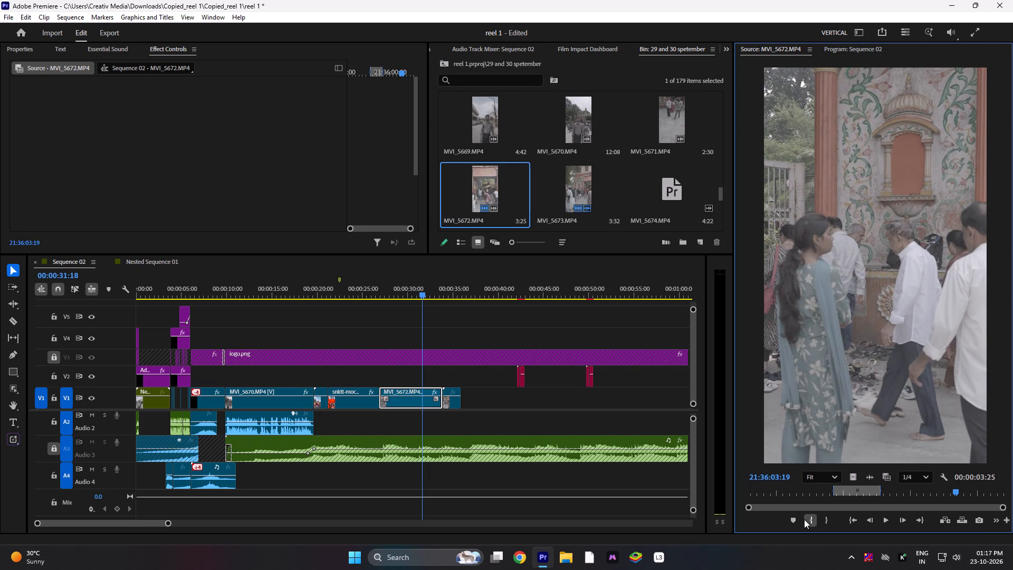
# Play the MVI_5672.MP4 source footage onward and mark its Out point at 21:36:05:24.
pyautogui.press('space')
pyautogui.press('space')
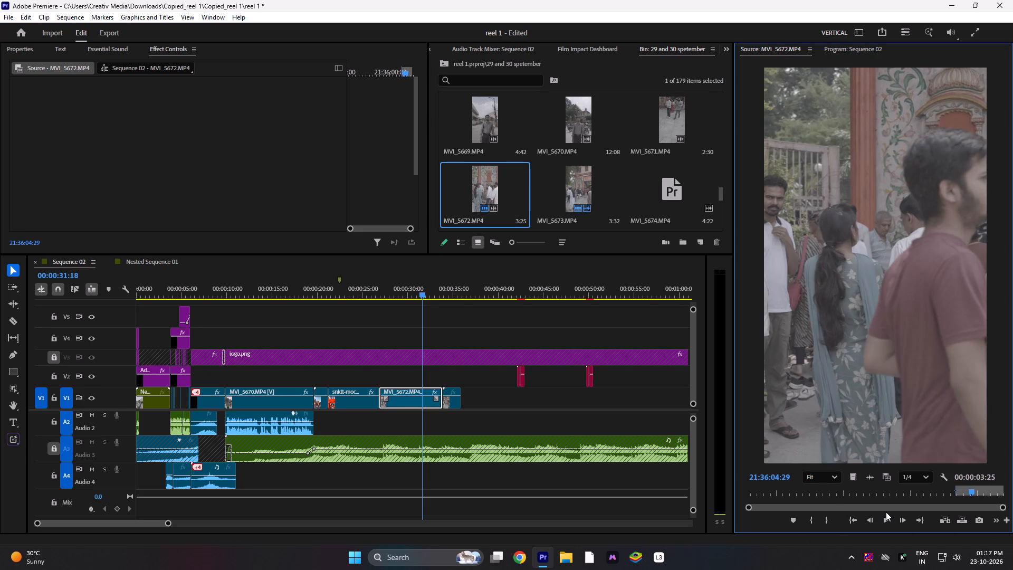
pyautogui.press('space')
pyautogui.press('space')
pyautogui.press('space')
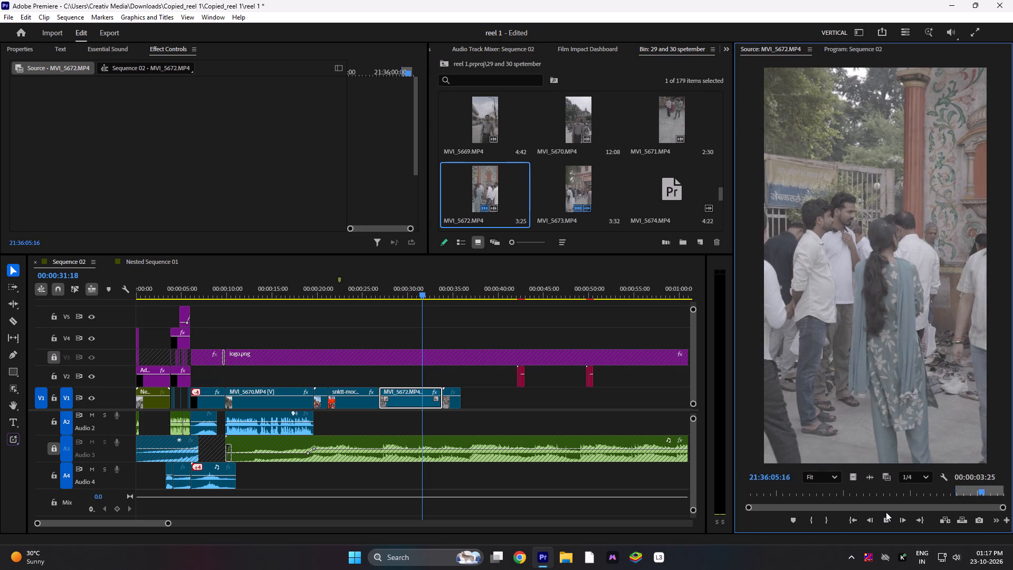
pyautogui.press('space')
pyautogui.click(824, 520)
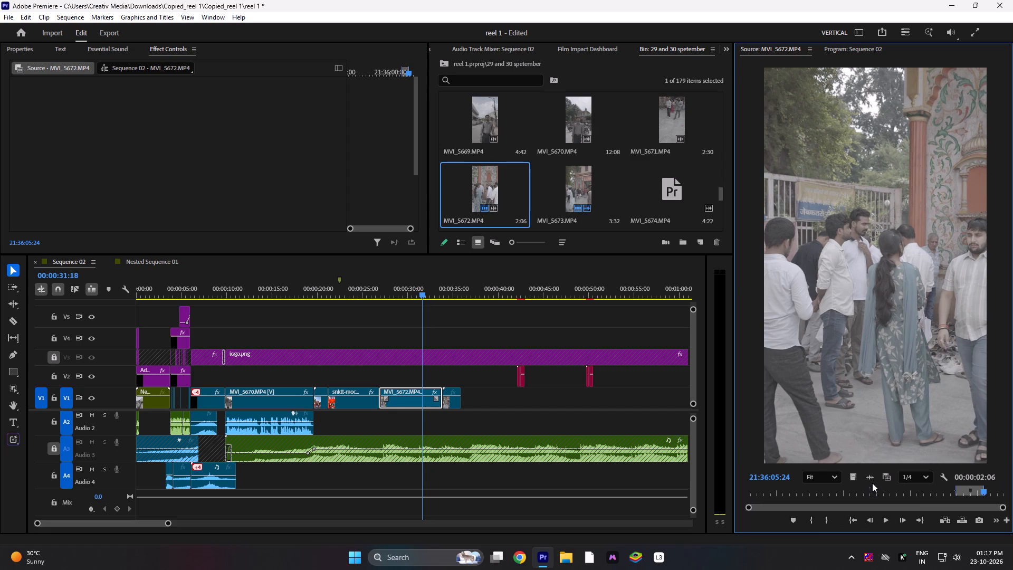
# Place only the video of the marked MVI_5672.MP4 range on V1 directly after MVI_5673.MP4 and play through it.
pyautogui.moveTo(854, 478); pyautogui.dragTo(467, 403)
pyautogui.press('space')
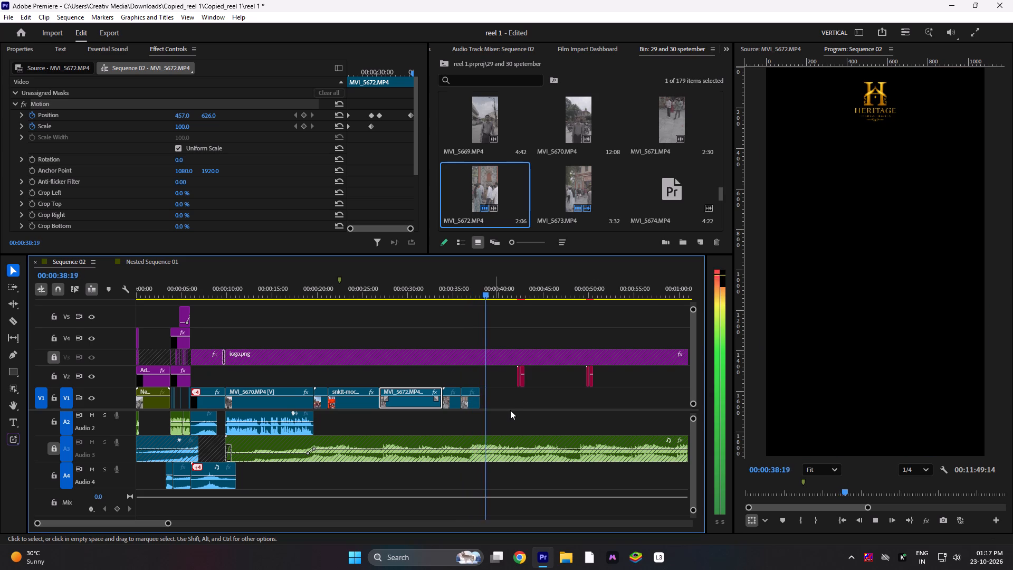
pyautogui.press('space')
pyautogui.press('Up')
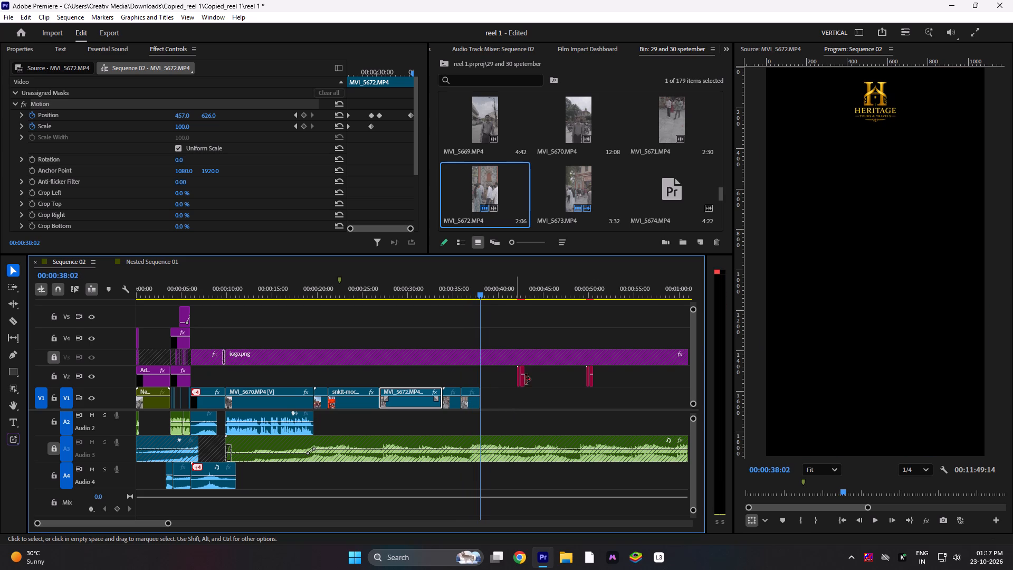
# Place the video of MVI_5676.MP4 from the bin on V1 at 00:00:38:02, directly after the last clip, and play it.
pyautogui.scroll(-1, 577, 189)
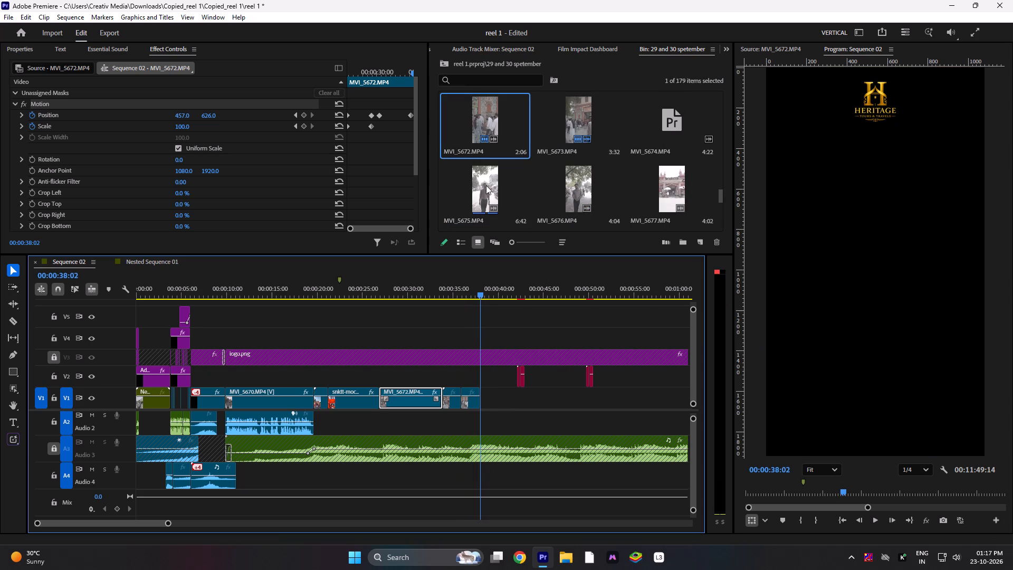
pyautogui.moveTo(582, 187); pyautogui.dragTo(485, 408)
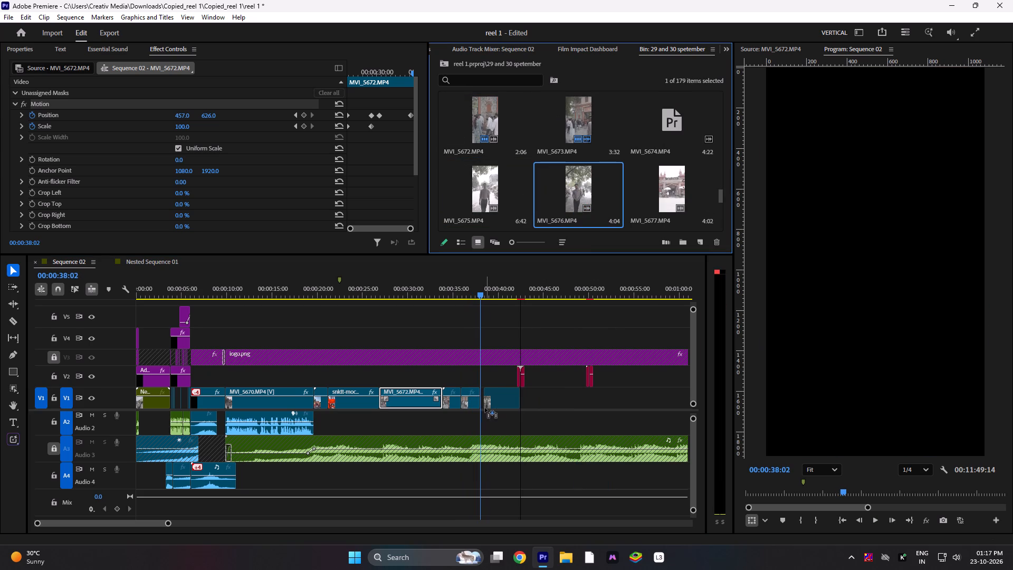
pyautogui.moveTo(485, 408); pyautogui.dragTo(482, 406)
pyautogui.press('space')
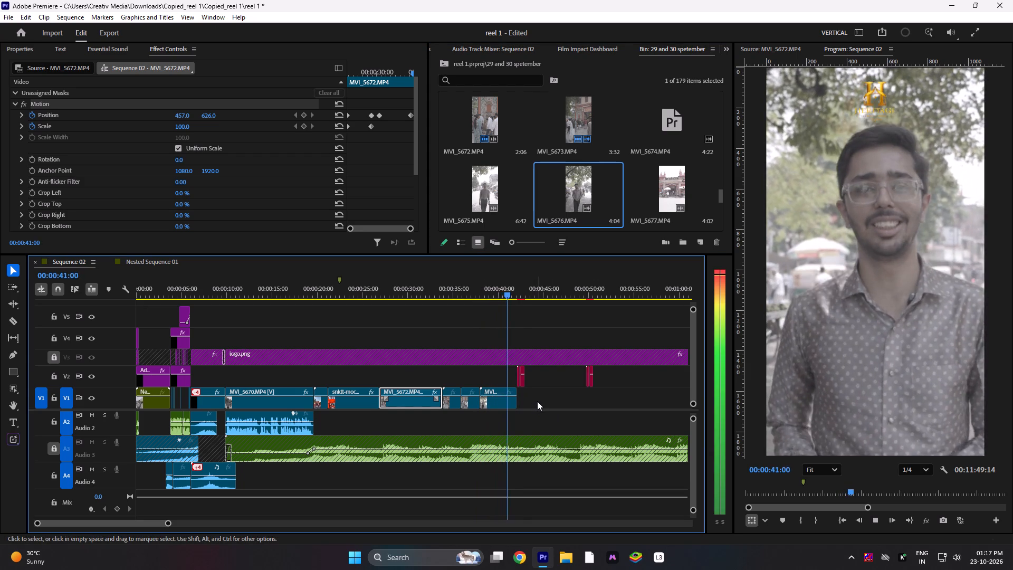
pyautogui.press('space')
pyautogui.press('space')
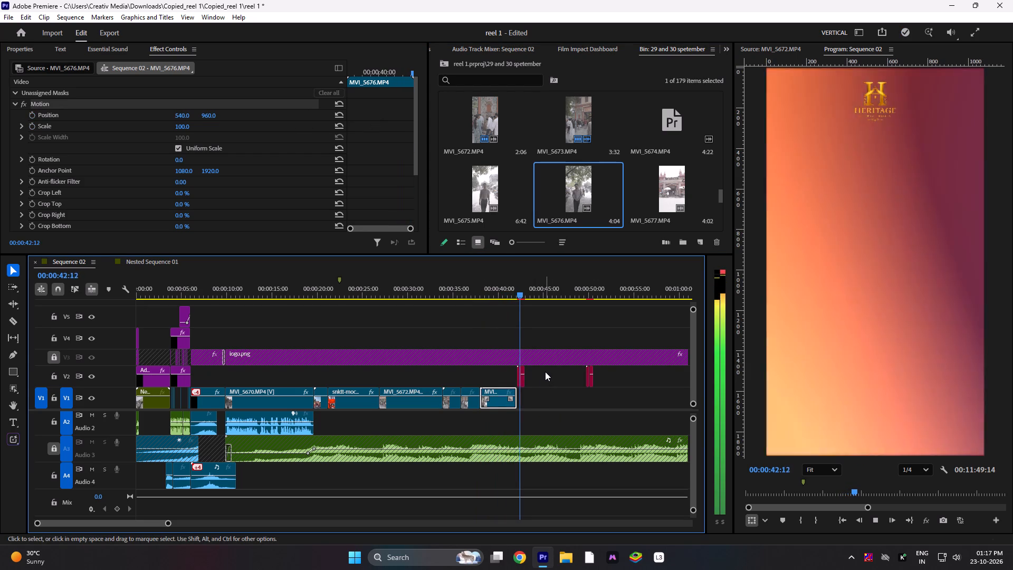
pyautogui.press('space')
# Scale MVI_5676.MP4 on V1 down to 50 so it fits the vertical frame, and play it back.
pyautogui.click(501, 288)
pyautogui.write('f')
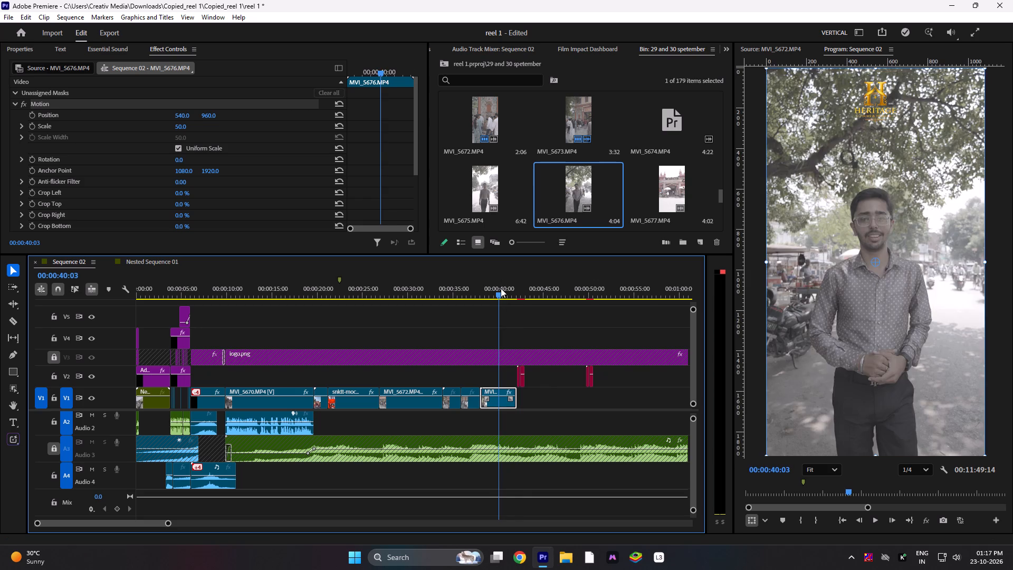
pyautogui.press('space')
pyautogui.press('space')
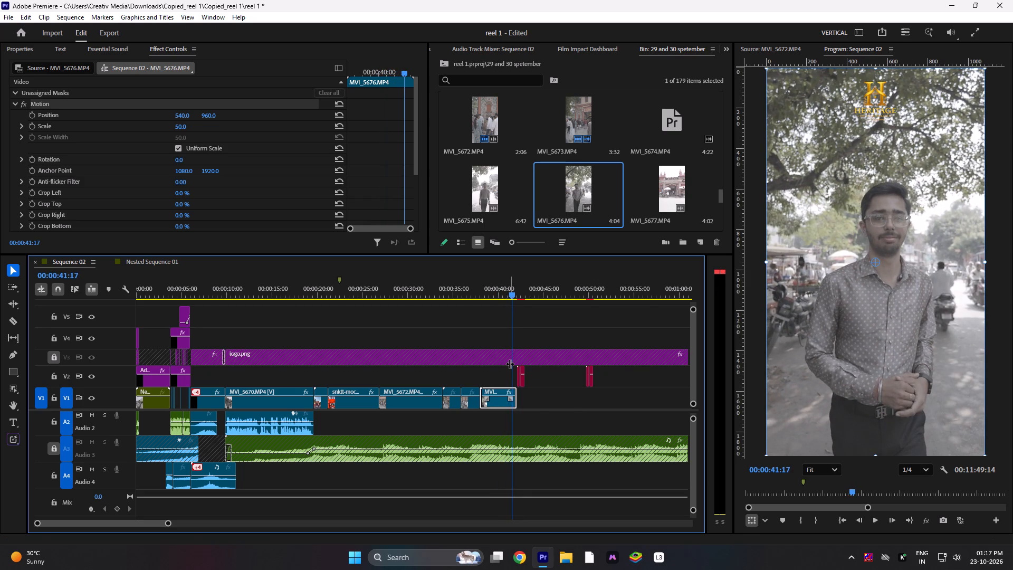
# Reveal the source file of the bin clip MVI_5676.MP4 in Windows Explorer.
pyautogui.rightClick(574, 204)
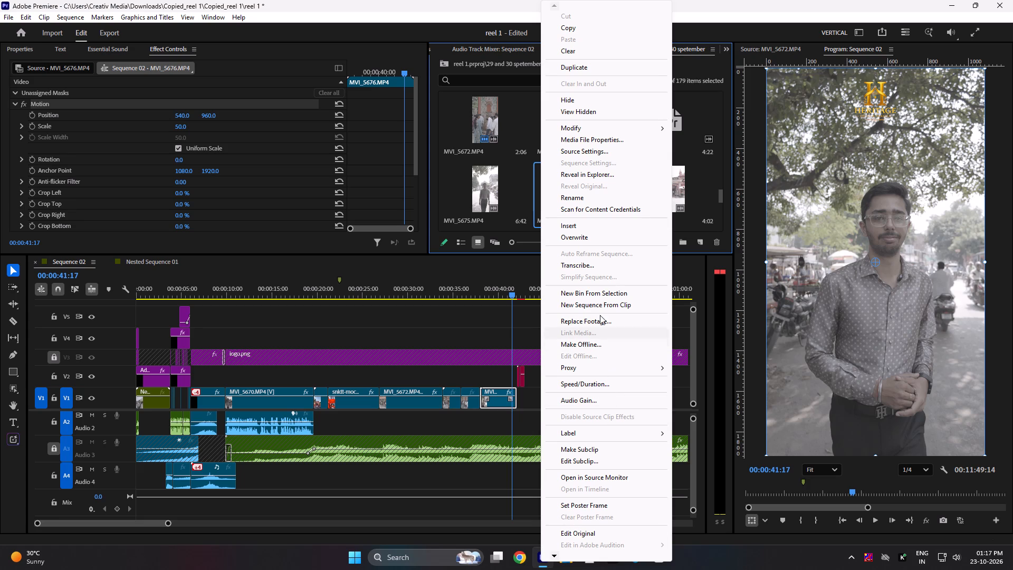
pyautogui.click(614, 177)
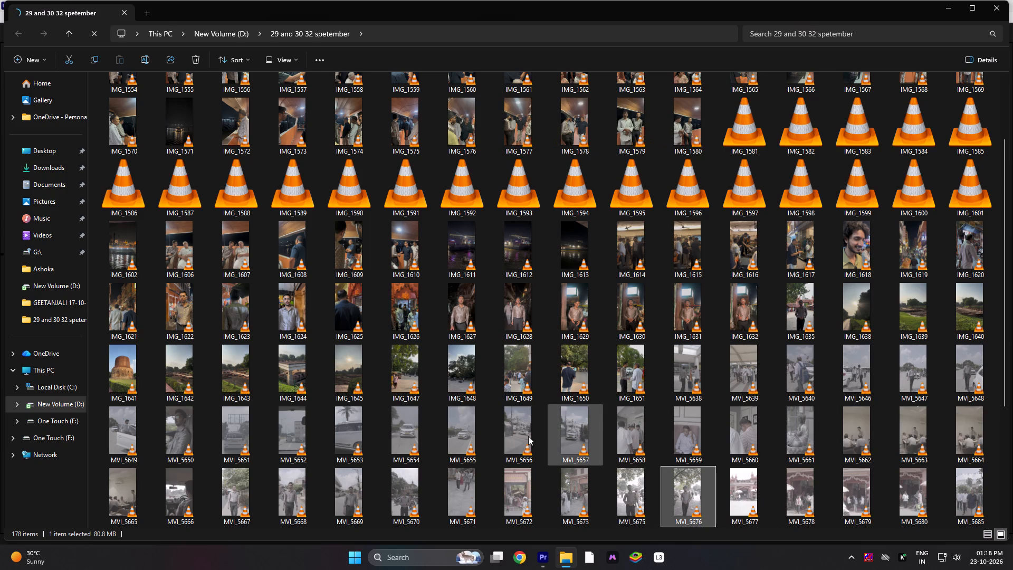
# Switch to Chrome and search Google for "audio enhancer ai".
pyautogui.click(525, 562)
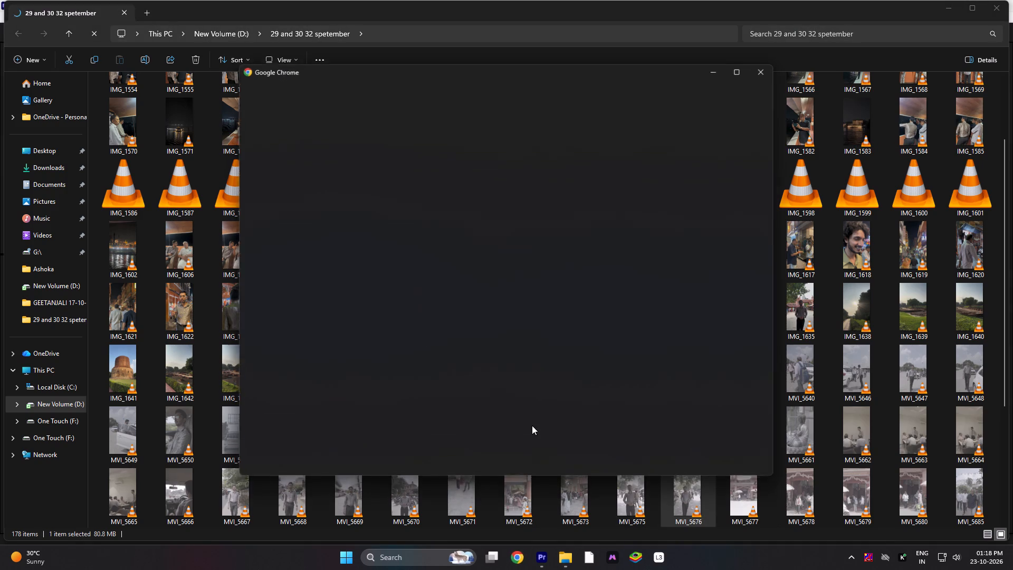
pyautogui.click(658, 247)
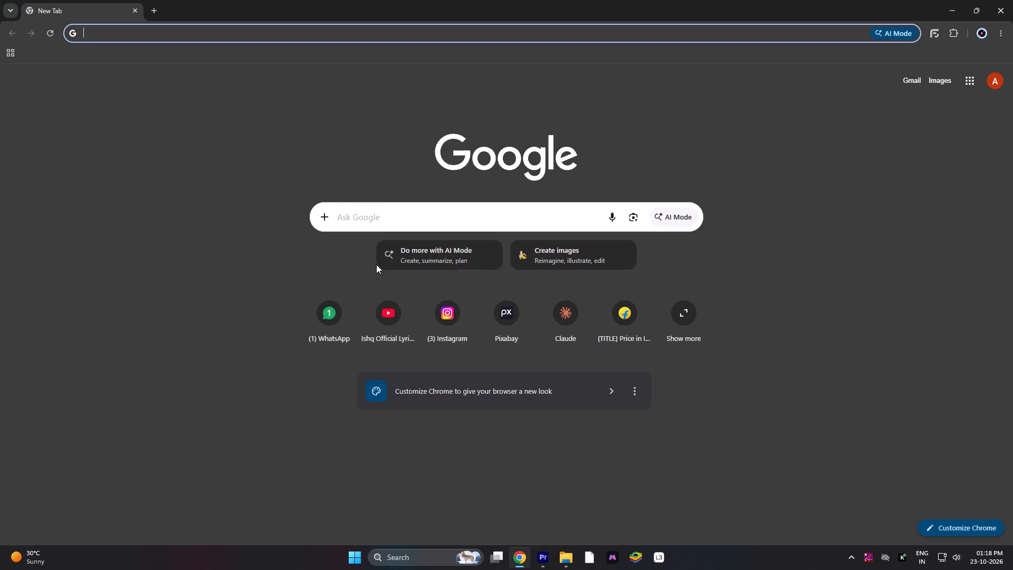
pyautogui.click(405, 215)
pyautogui.write('audio')
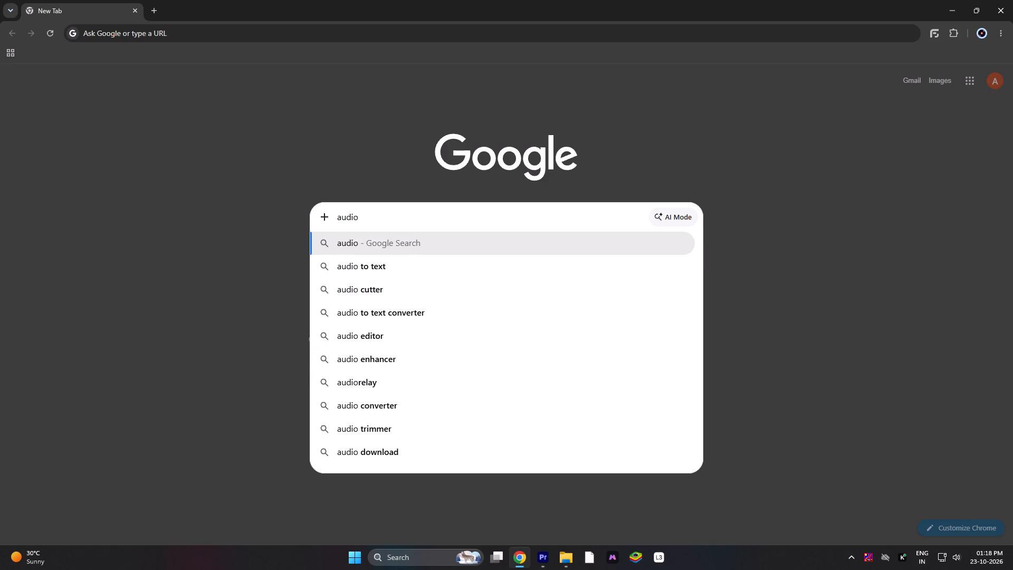
pyautogui.press('Return')
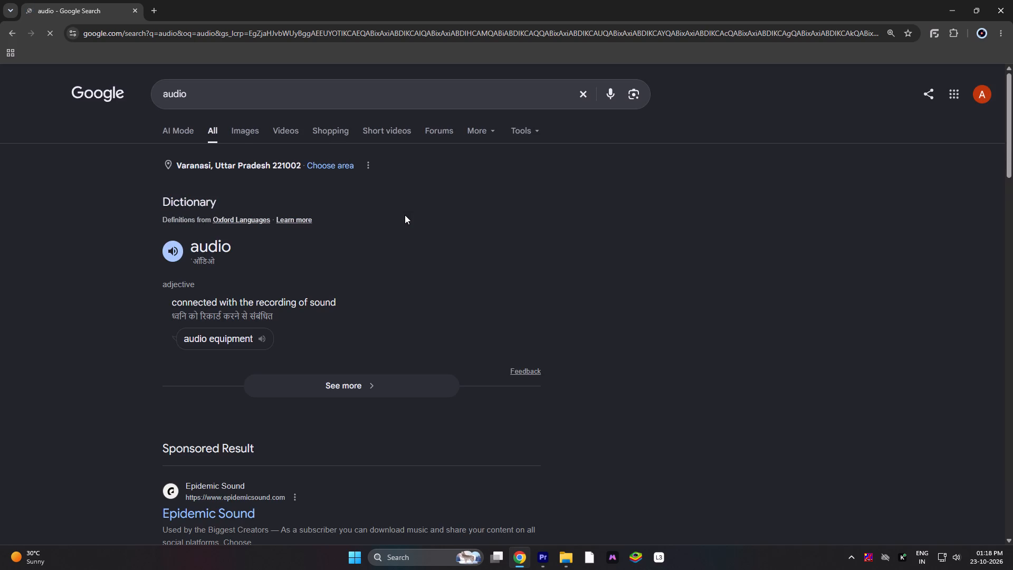
pyautogui.click(214, 98)
pyautogui.press('b')
pyautogui.press('BackSpace')
pyautogui.press('space')
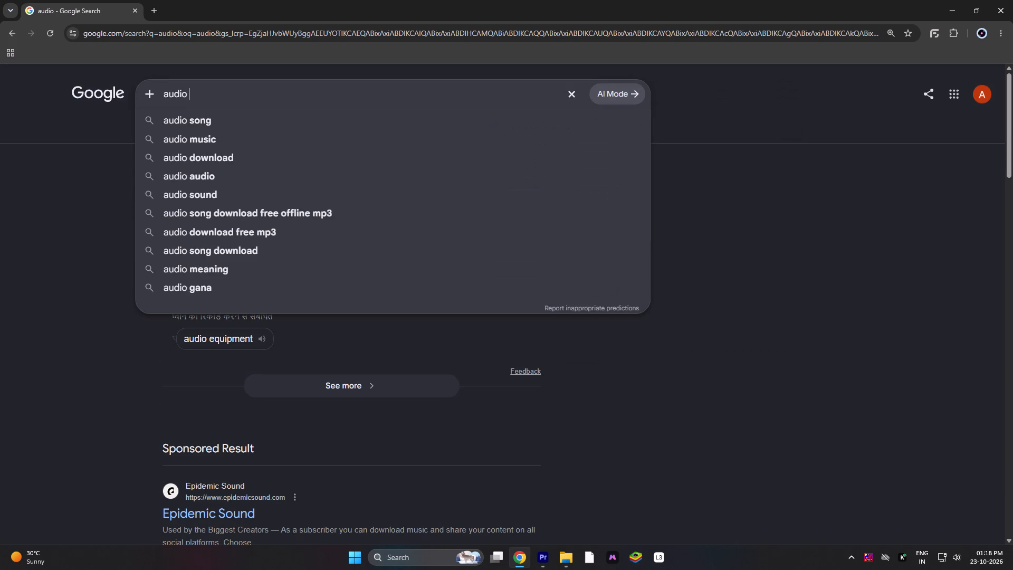
pyautogui.write('enha')
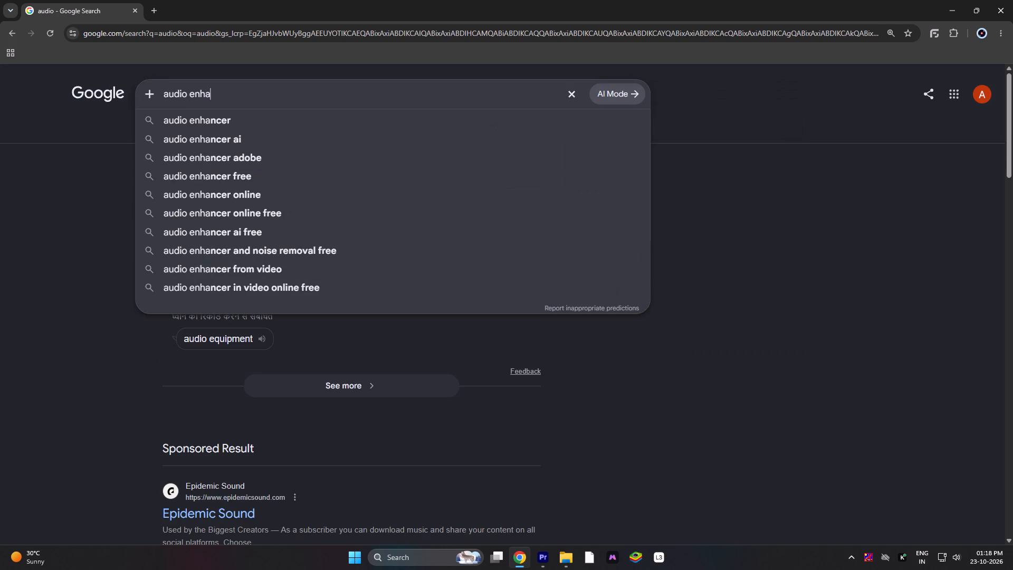
pyautogui.press('Down')
pyautogui.press('Down')
pyautogui.press('Return')
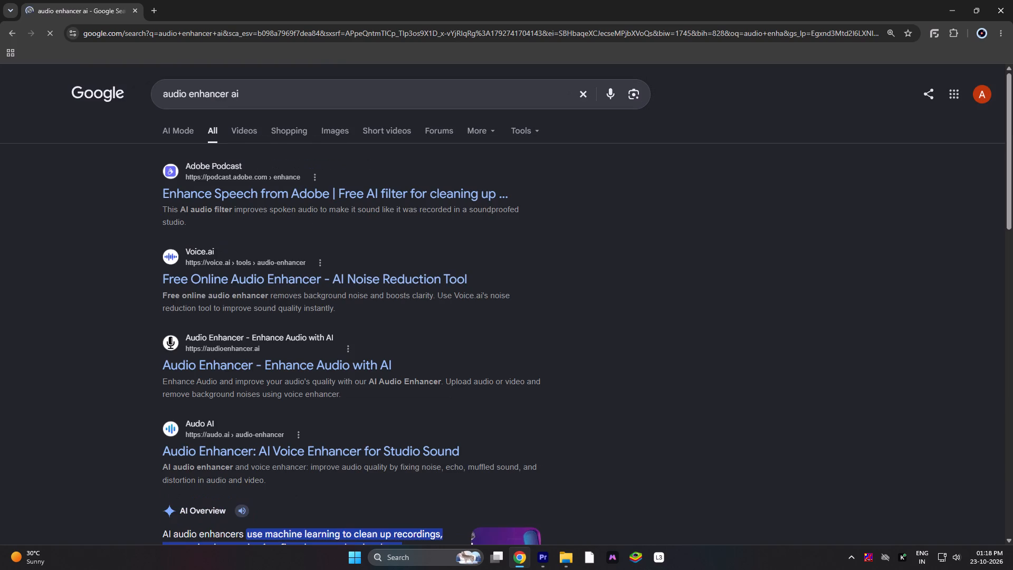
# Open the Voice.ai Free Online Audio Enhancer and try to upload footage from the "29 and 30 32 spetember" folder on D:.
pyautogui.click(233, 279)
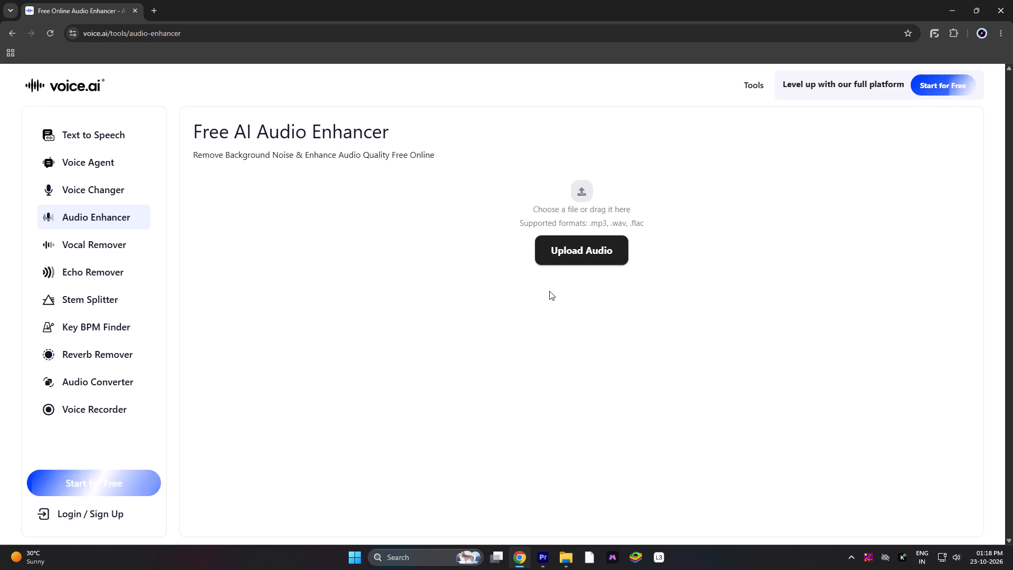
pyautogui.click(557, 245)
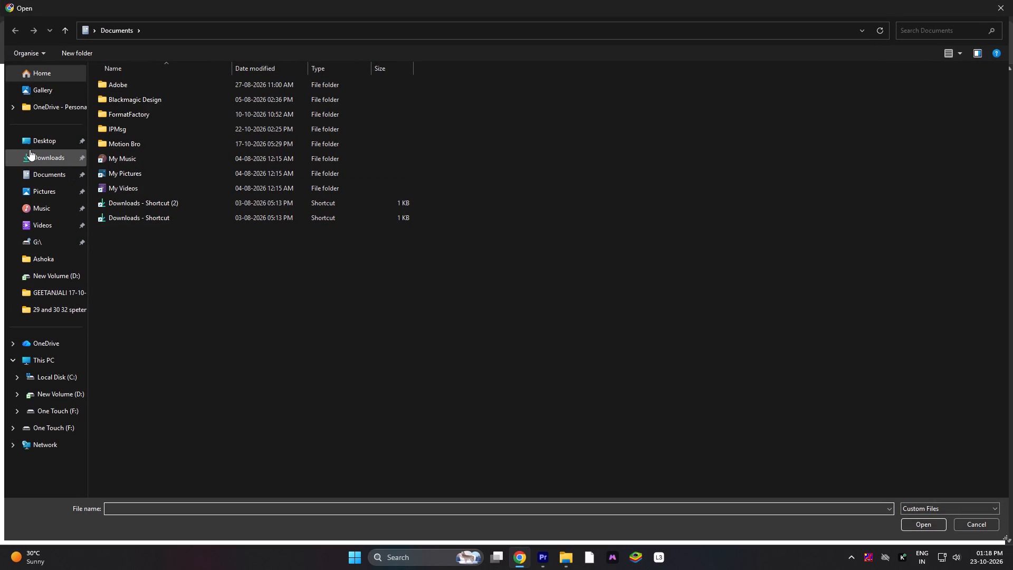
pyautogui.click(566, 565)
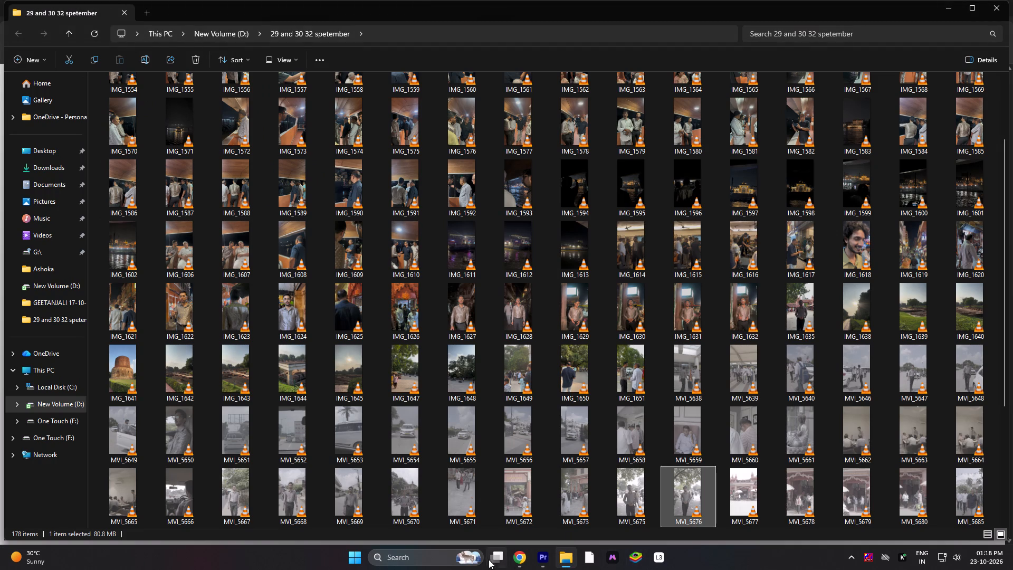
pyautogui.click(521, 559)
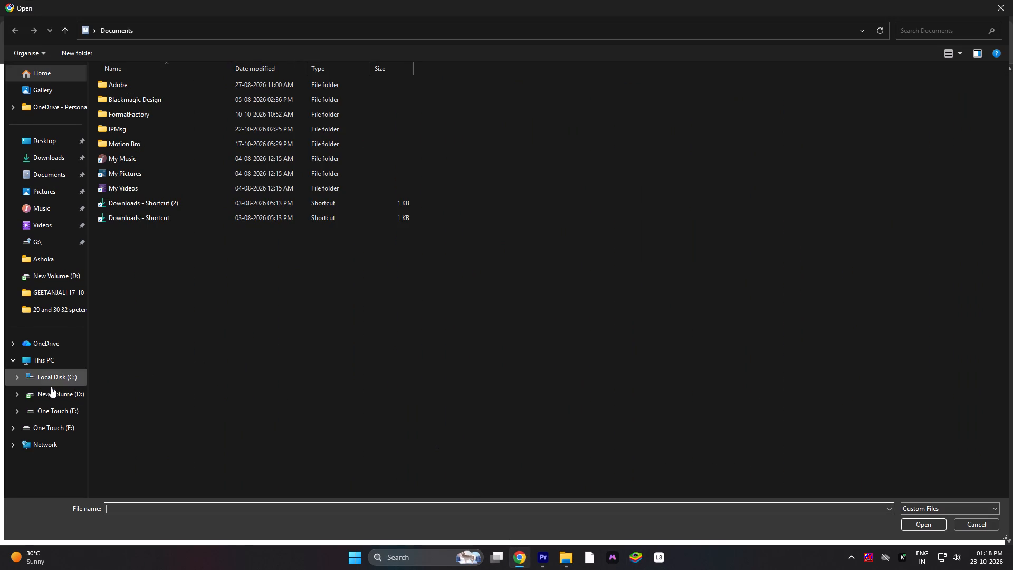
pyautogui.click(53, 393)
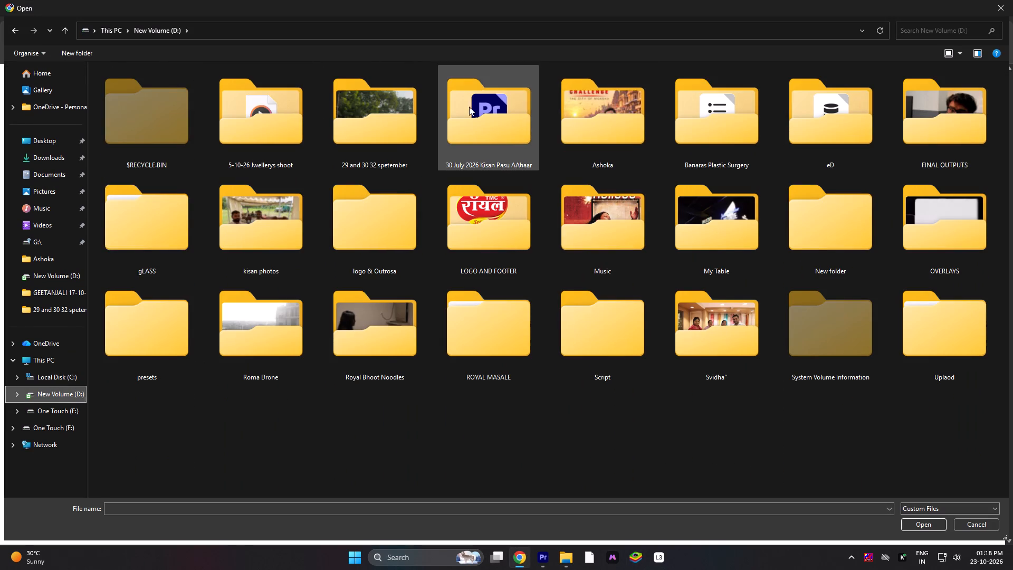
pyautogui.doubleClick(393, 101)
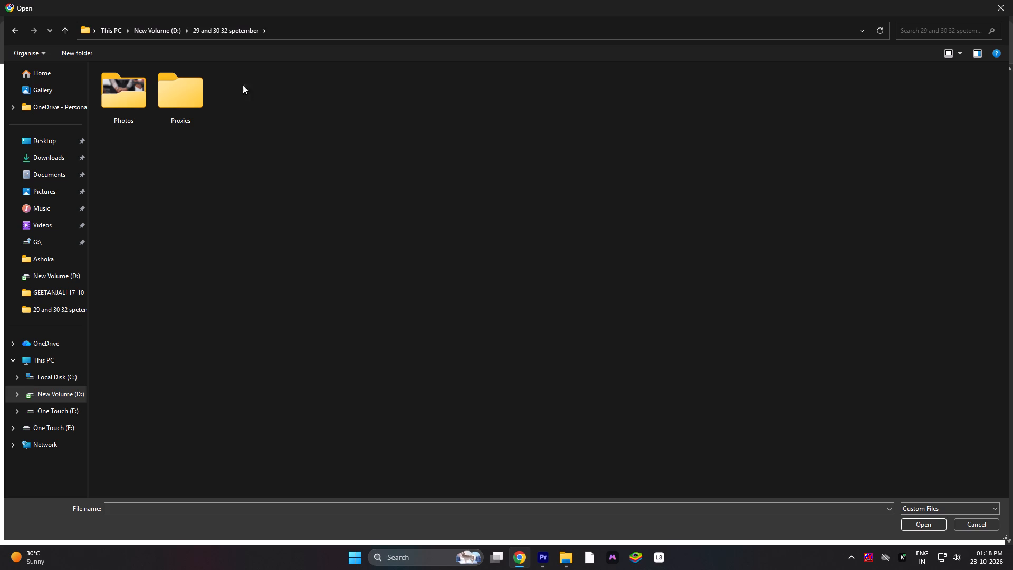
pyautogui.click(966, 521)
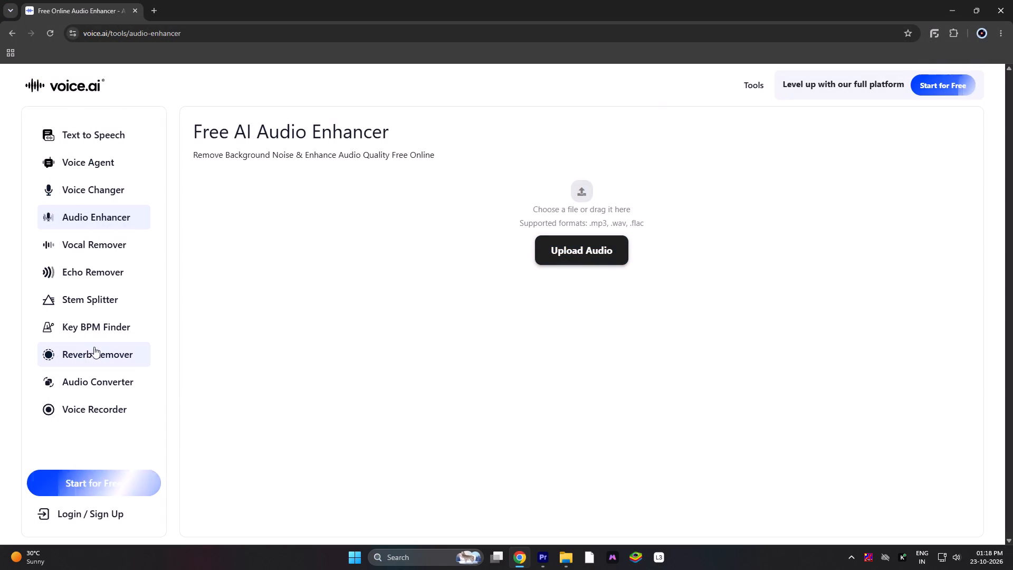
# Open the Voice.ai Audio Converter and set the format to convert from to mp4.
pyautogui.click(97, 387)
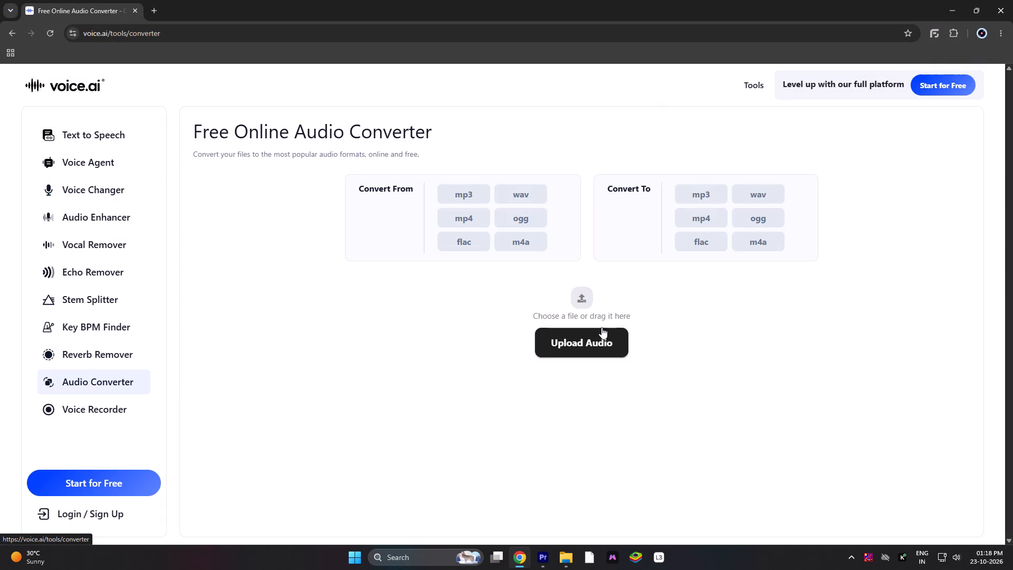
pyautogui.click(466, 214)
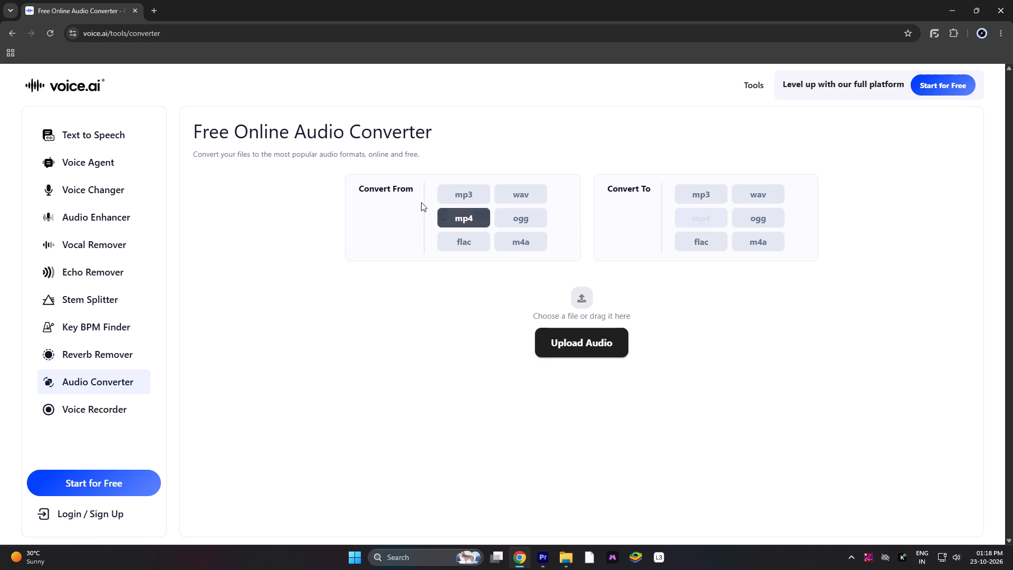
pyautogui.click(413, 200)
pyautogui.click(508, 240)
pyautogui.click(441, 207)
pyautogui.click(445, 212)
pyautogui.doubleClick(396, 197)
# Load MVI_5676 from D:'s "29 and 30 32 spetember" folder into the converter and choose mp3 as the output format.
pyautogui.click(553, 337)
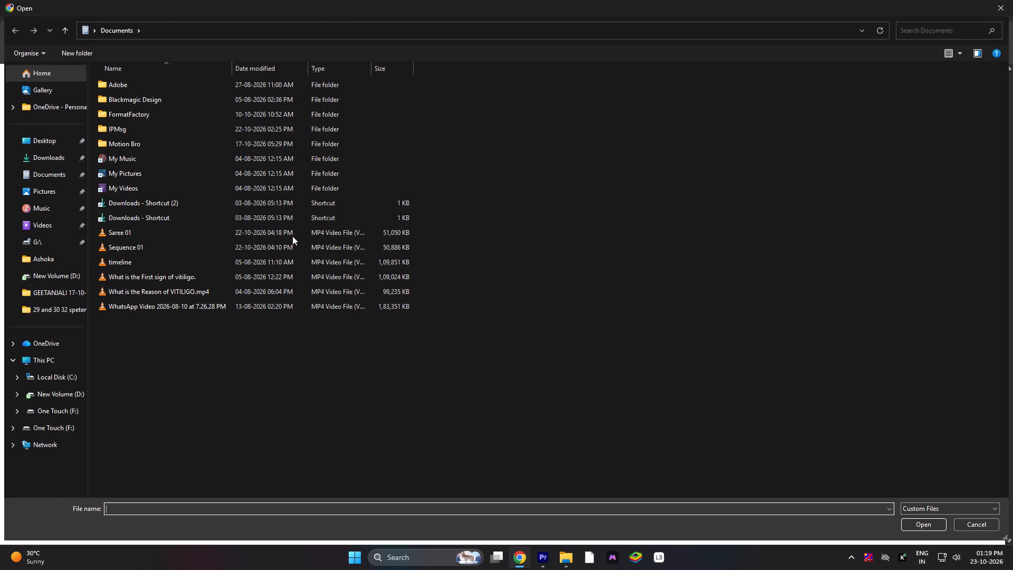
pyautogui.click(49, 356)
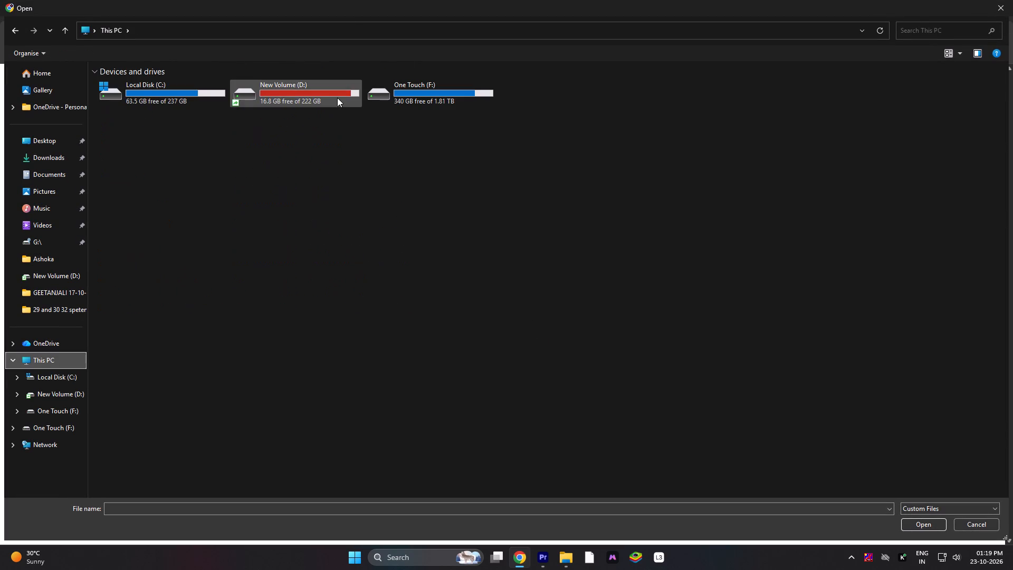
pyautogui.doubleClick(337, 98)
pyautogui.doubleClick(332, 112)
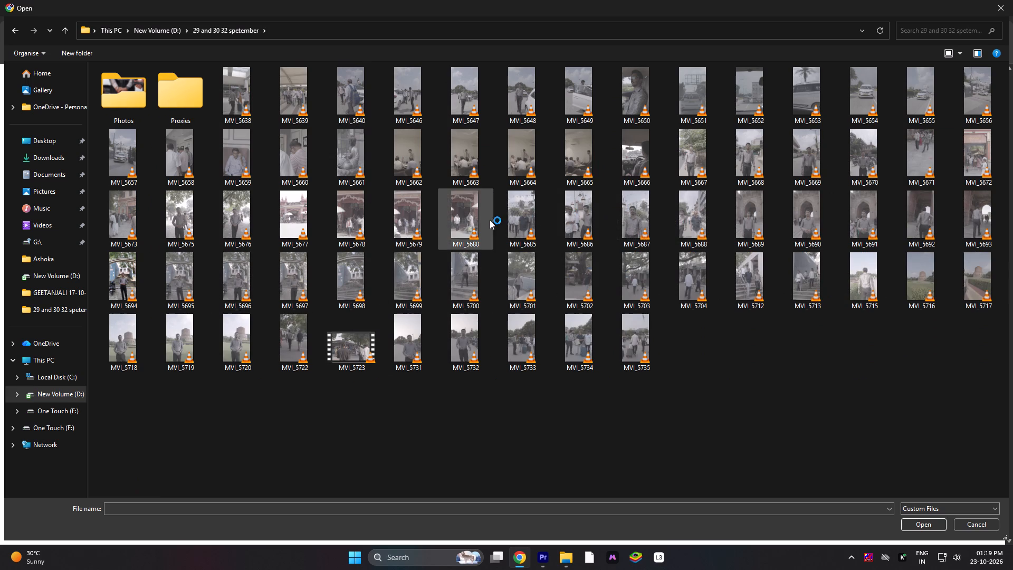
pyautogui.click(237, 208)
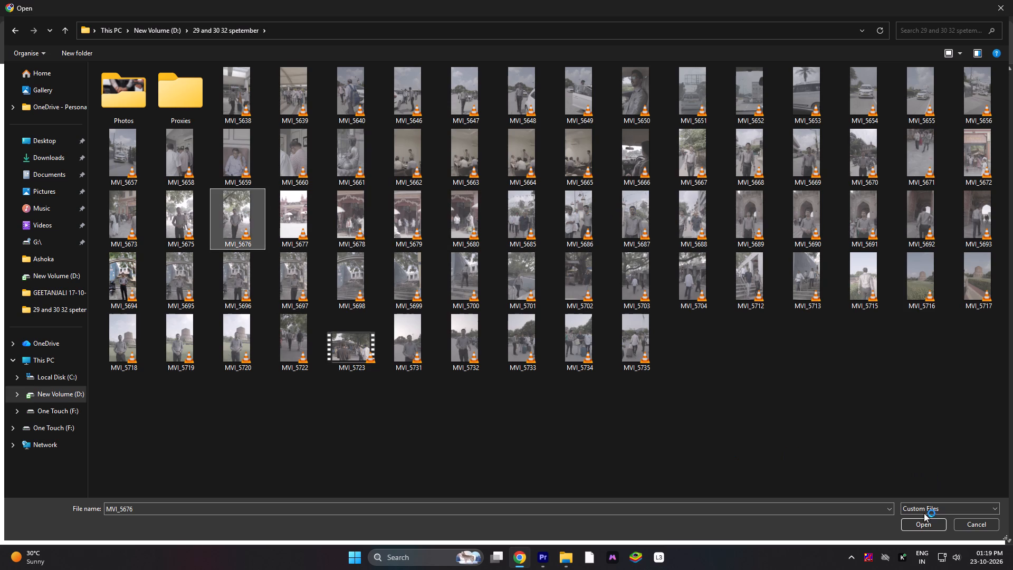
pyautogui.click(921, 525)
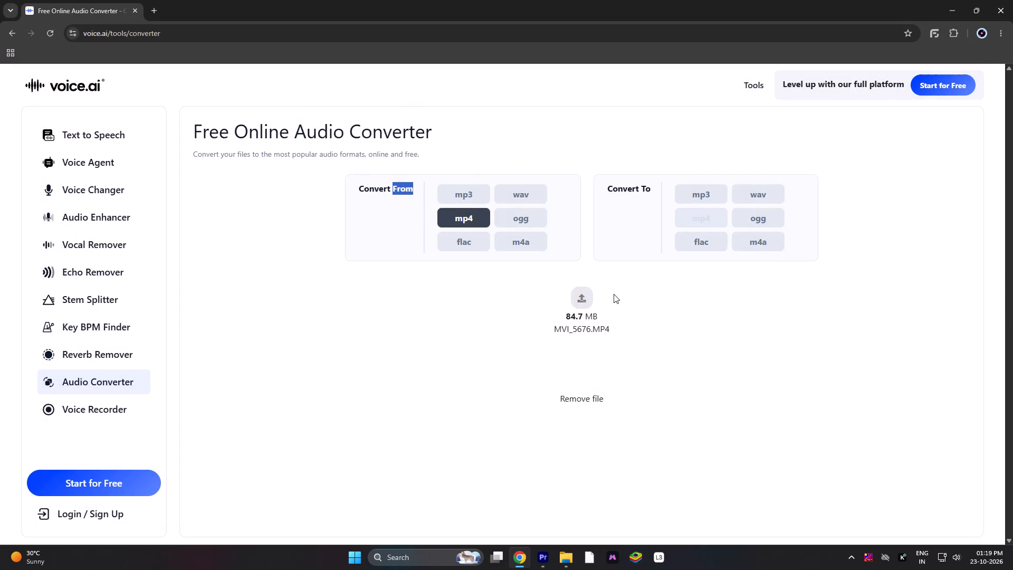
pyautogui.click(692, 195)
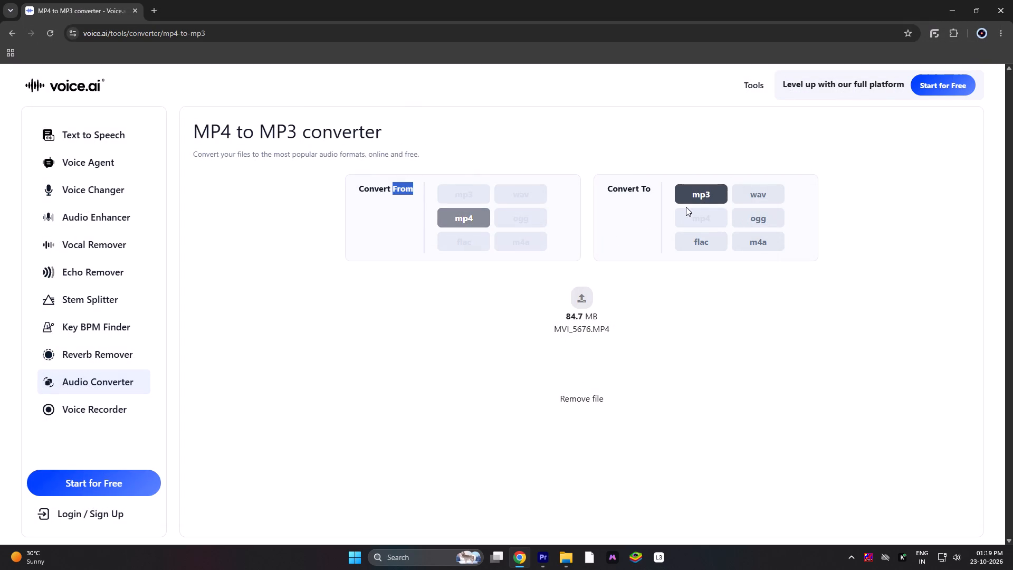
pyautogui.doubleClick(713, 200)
# Go back to the "audio enhancer ai" search results and open the Audo AI audio enhancer page.
pyautogui.click(22, 40)
pyautogui.click(14, 35)
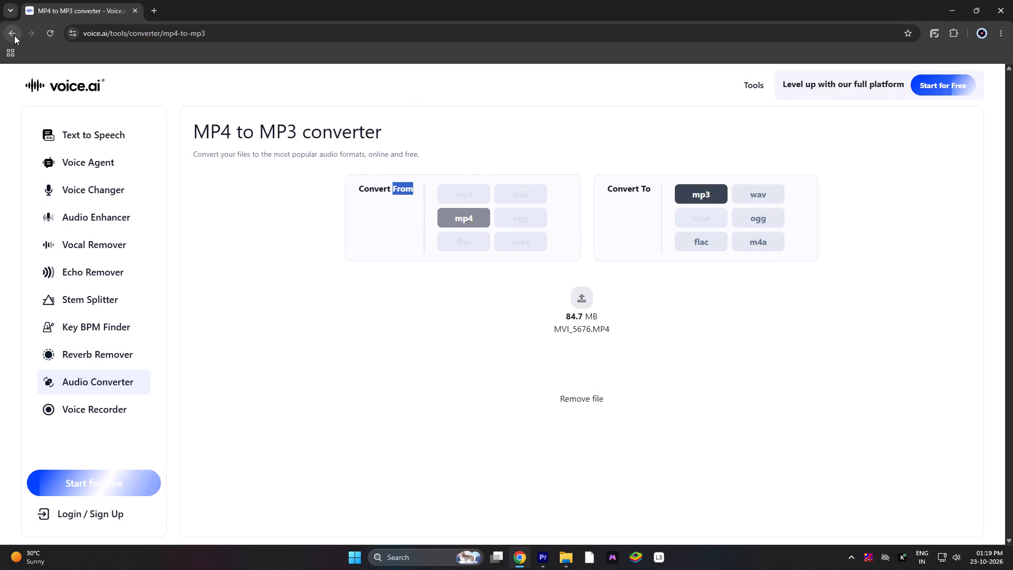
pyautogui.click(11, 32)
pyautogui.scroll(-2, 450, 385)
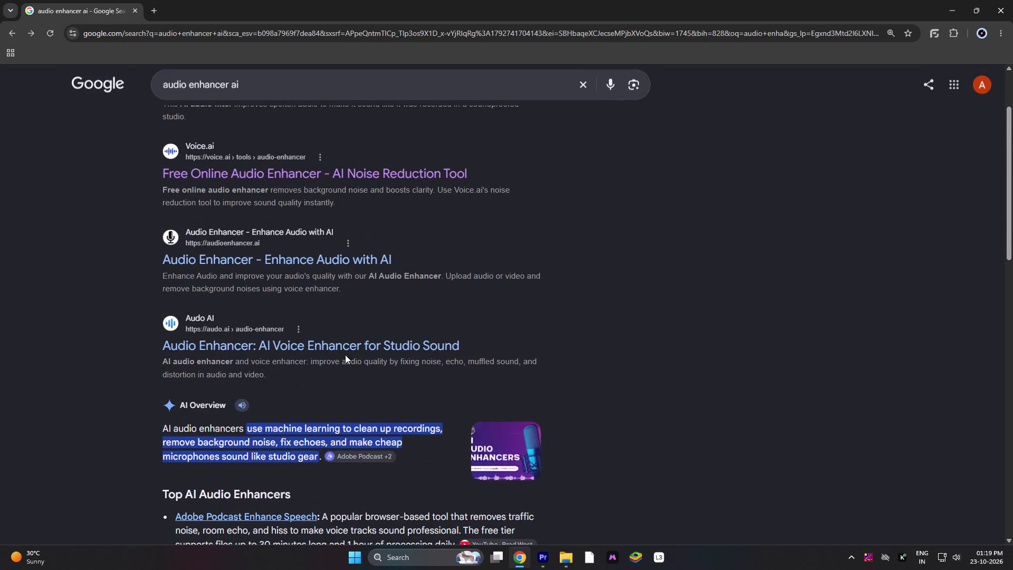
pyautogui.click(320, 347)
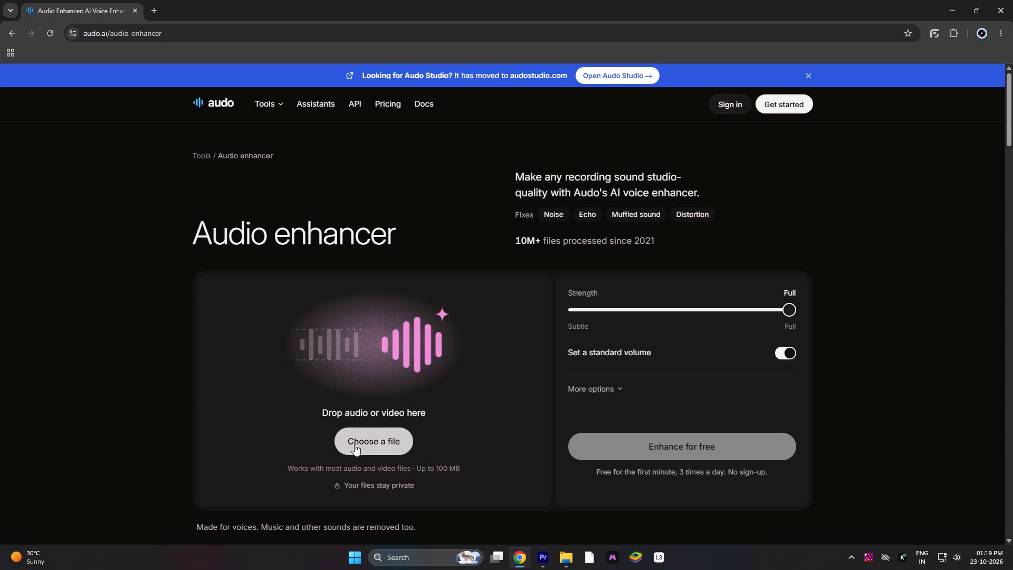
# Load MVI_5676 from the "29 and 30 32 spetember" folder into Audo's audio enhancer.
pyautogui.click(355, 444)
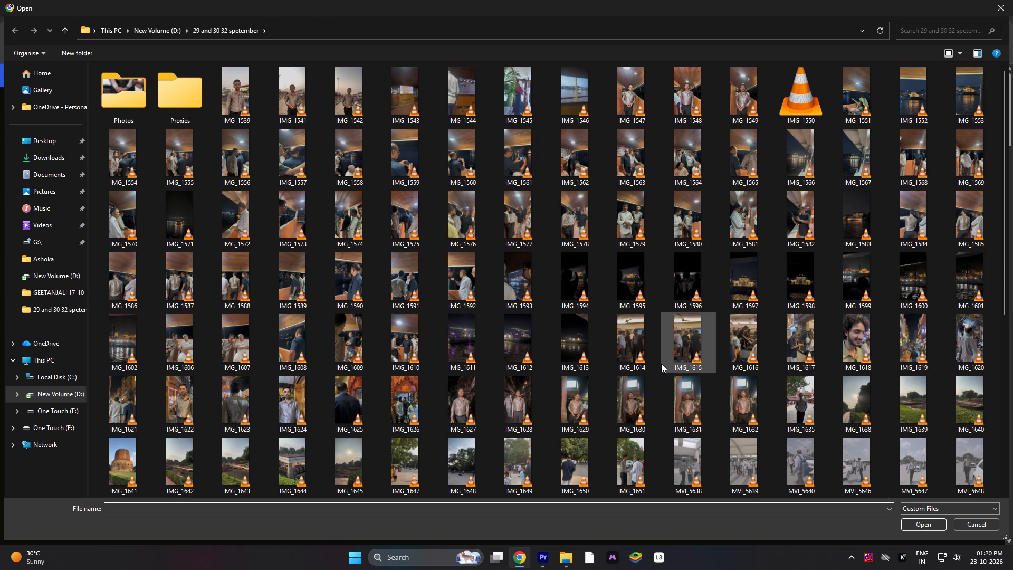
pyautogui.scroll(-2, 661, 364)
pyautogui.scroll(2, 661, 364)
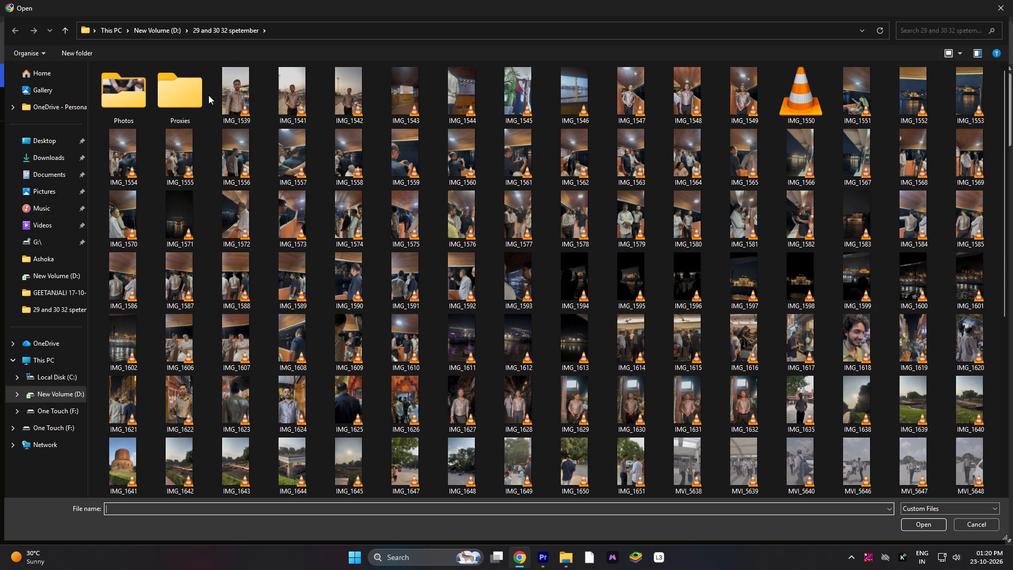
pyautogui.scroll(-1, 208, 95)
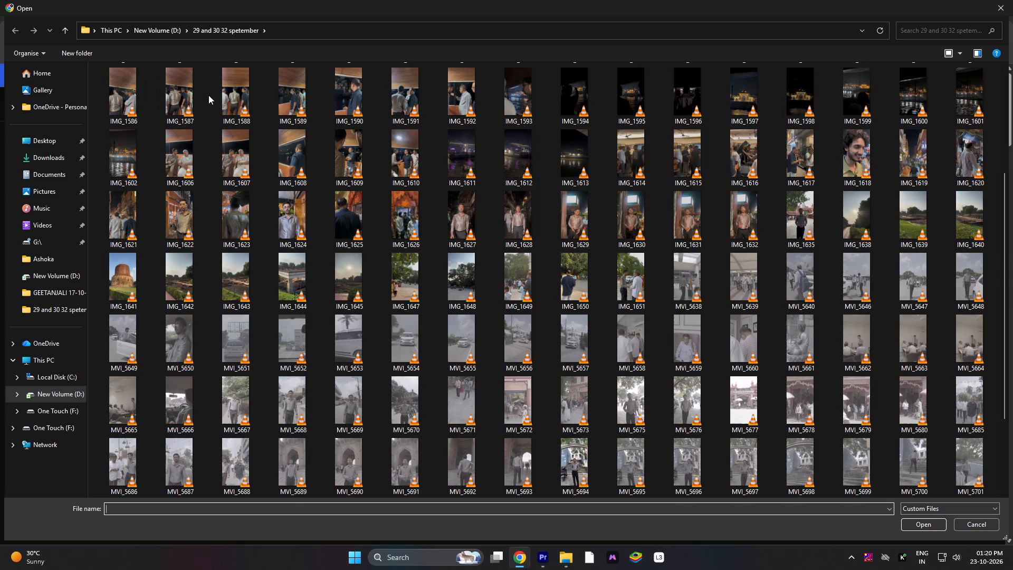
pyautogui.scroll(2, 208, 95)
pyautogui.scroll(-2, 208, 95)
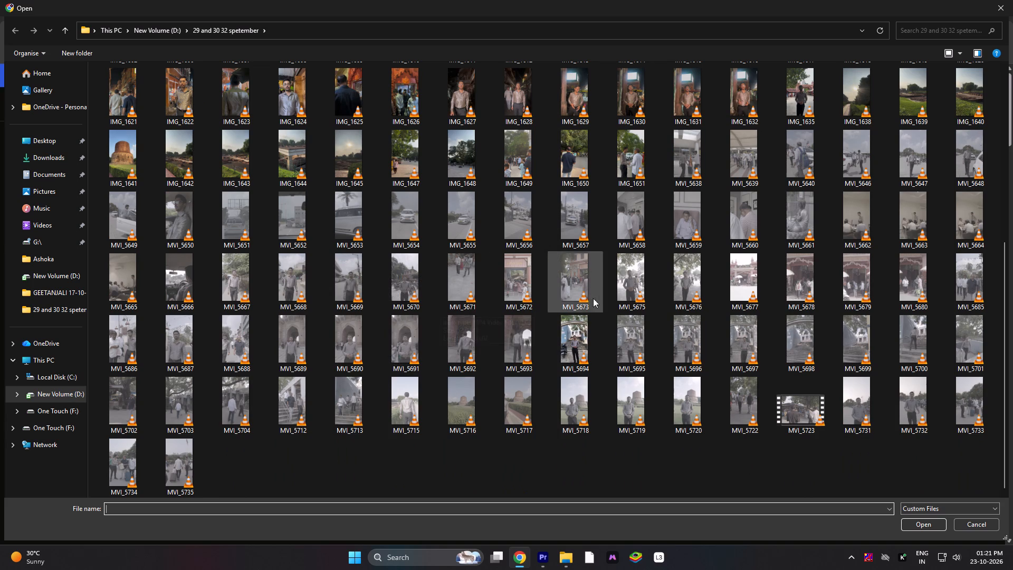
pyautogui.click(667, 288)
pyautogui.click(923, 528)
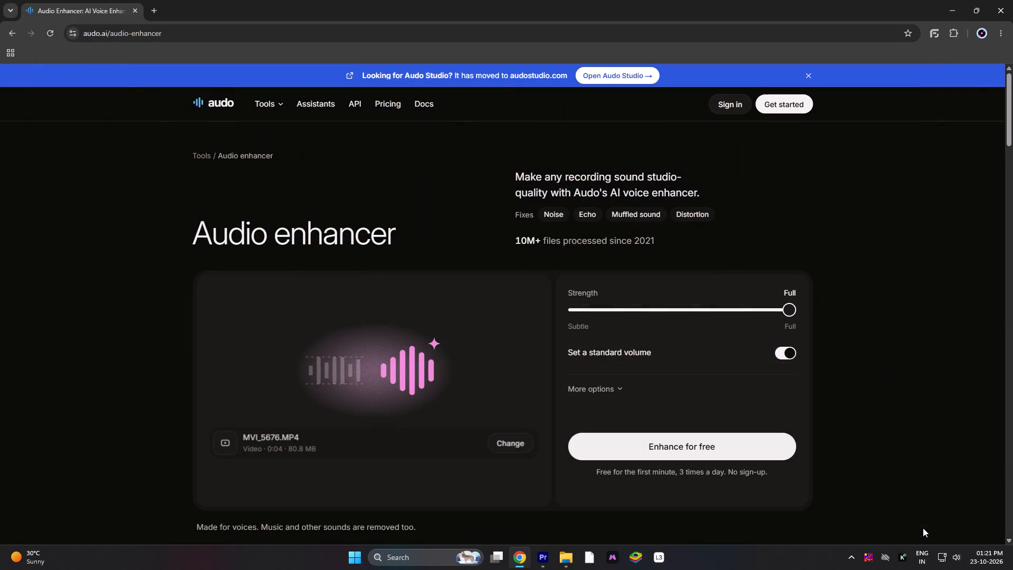
# Set the enhancement strength to 75% and start the free enhancement of MVI_5676.MP4.
pyautogui.click(734, 311)
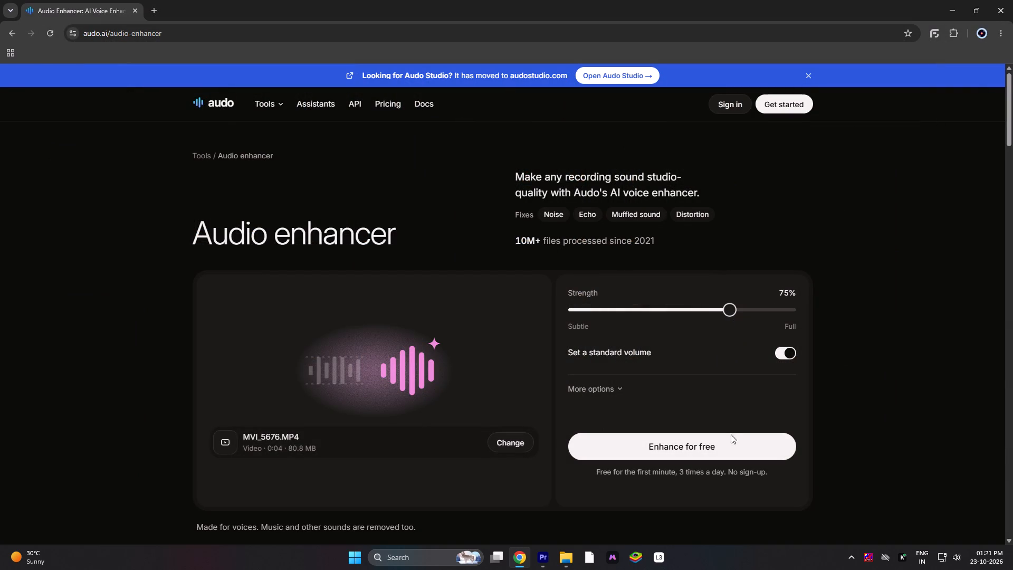
pyautogui.click(695, 452)
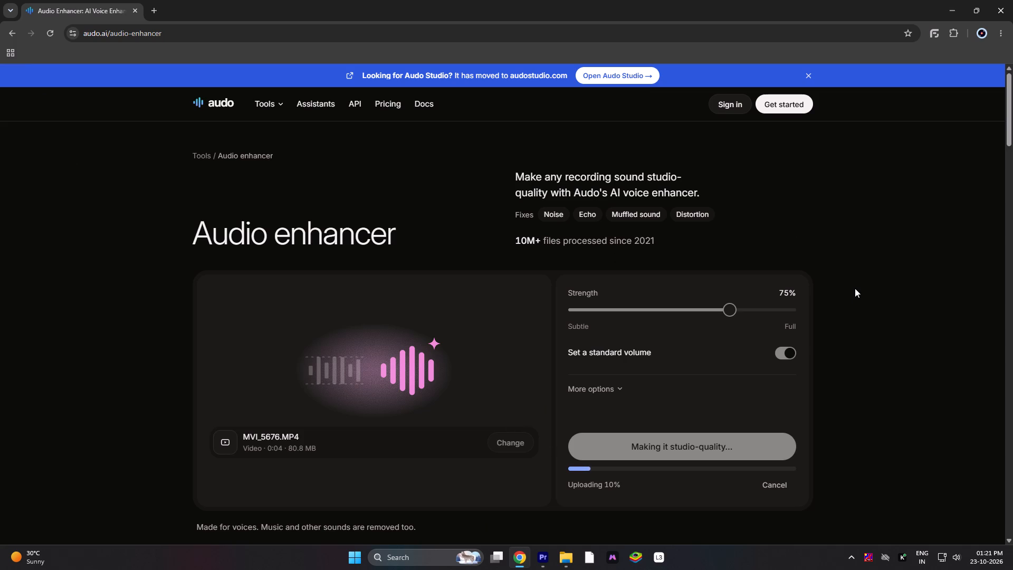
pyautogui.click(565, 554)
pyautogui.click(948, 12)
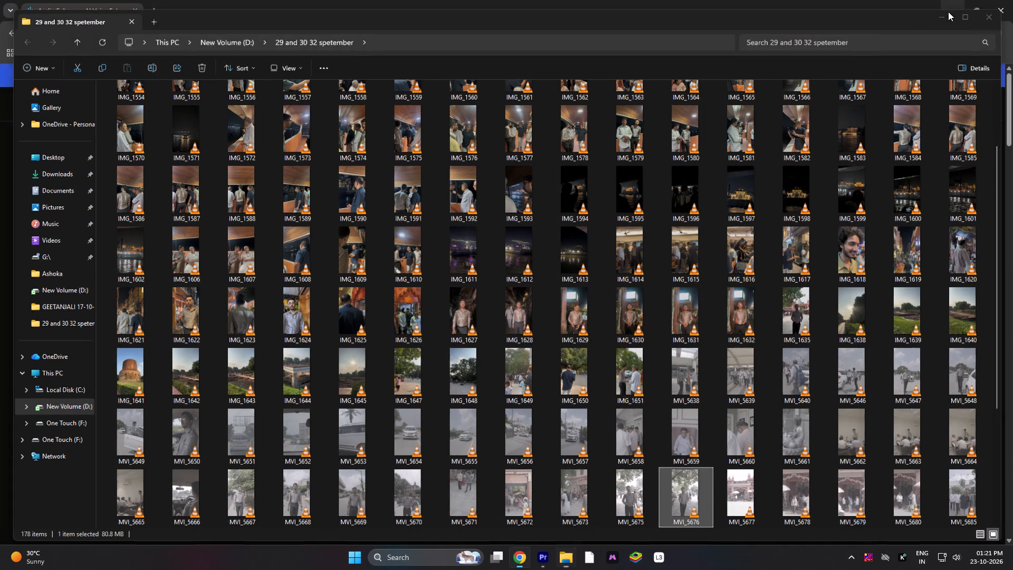
# Clear all Windows notifications and dismiss the notification center.
pyautogui.click(988, 548)
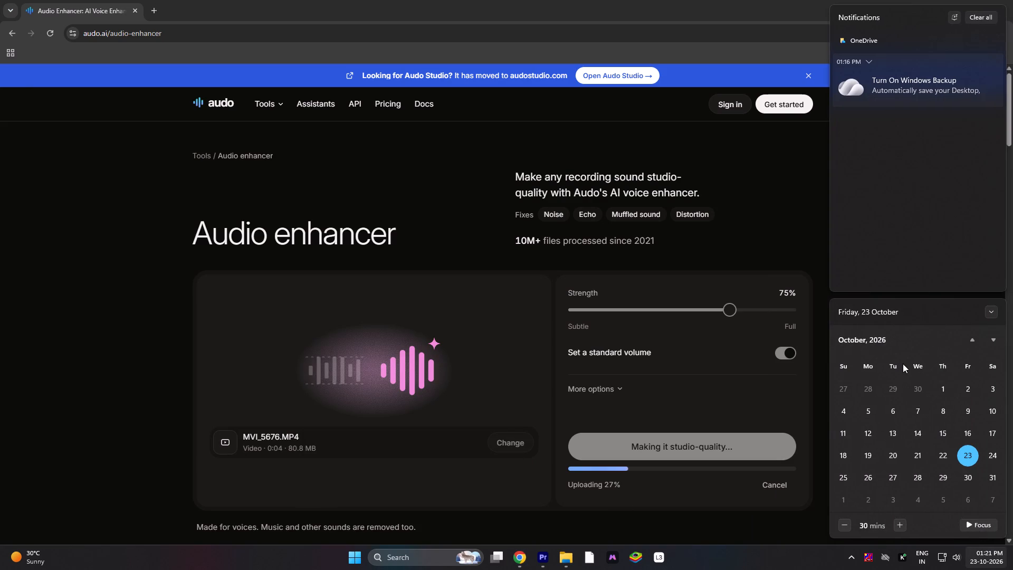
pyautogui.click(978, 11)
pyautogui.click(978, 13)
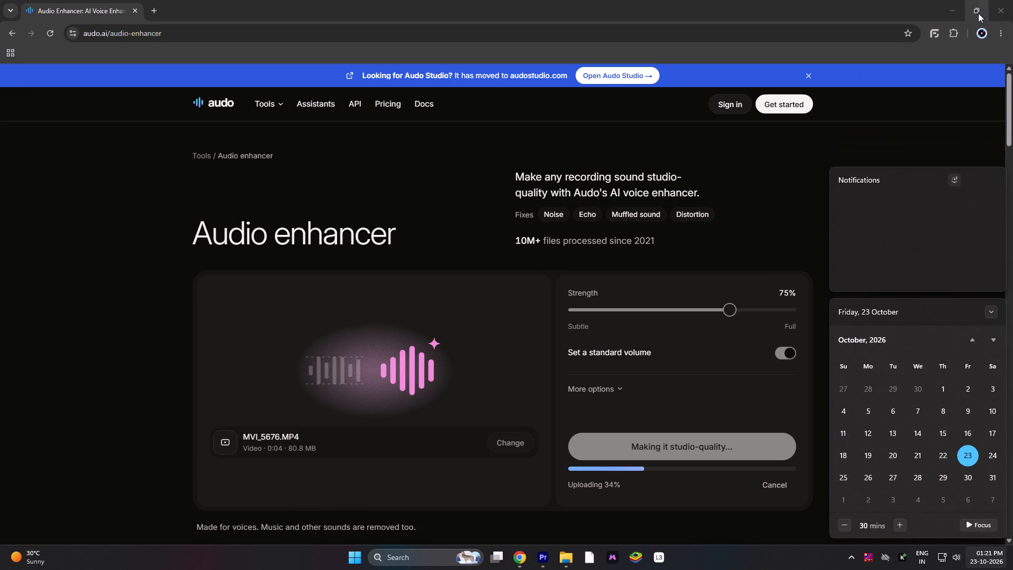
pyautogui.click(838, 0)
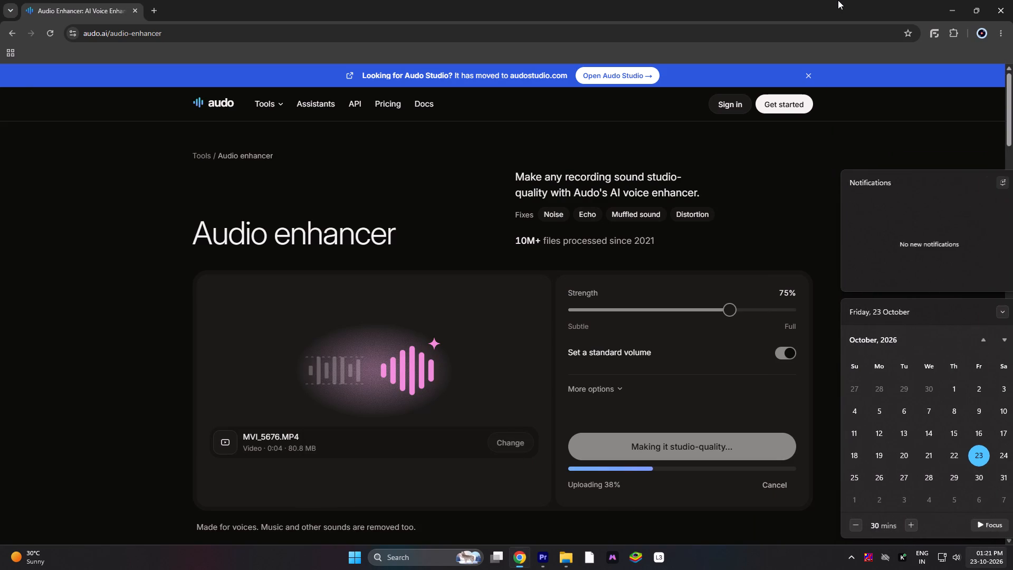
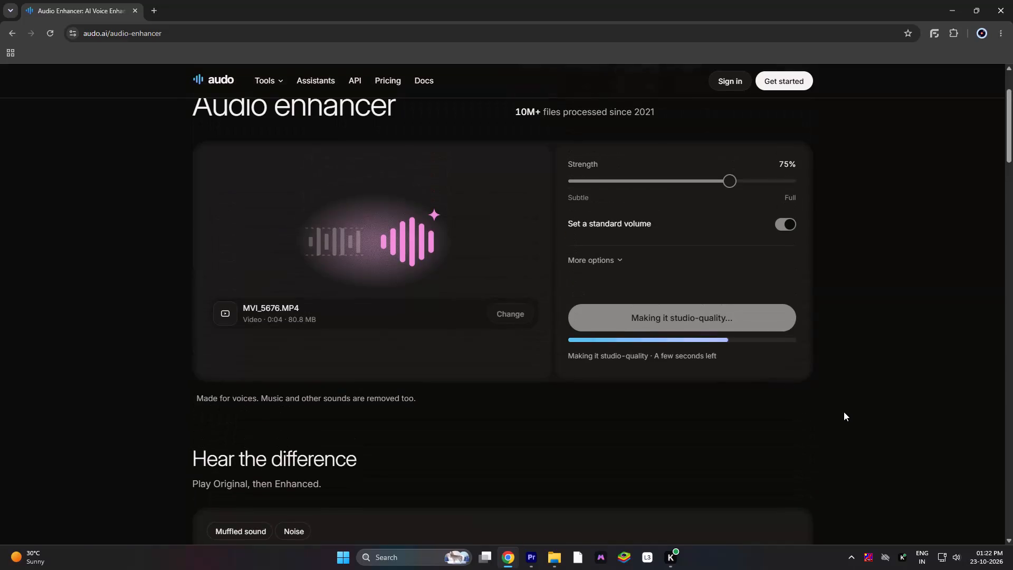
# Play the enhanced version of MVI_5676 in Audo's result preview and scrub slightly forward.
pyautogui.scroll(5, 844, 412)
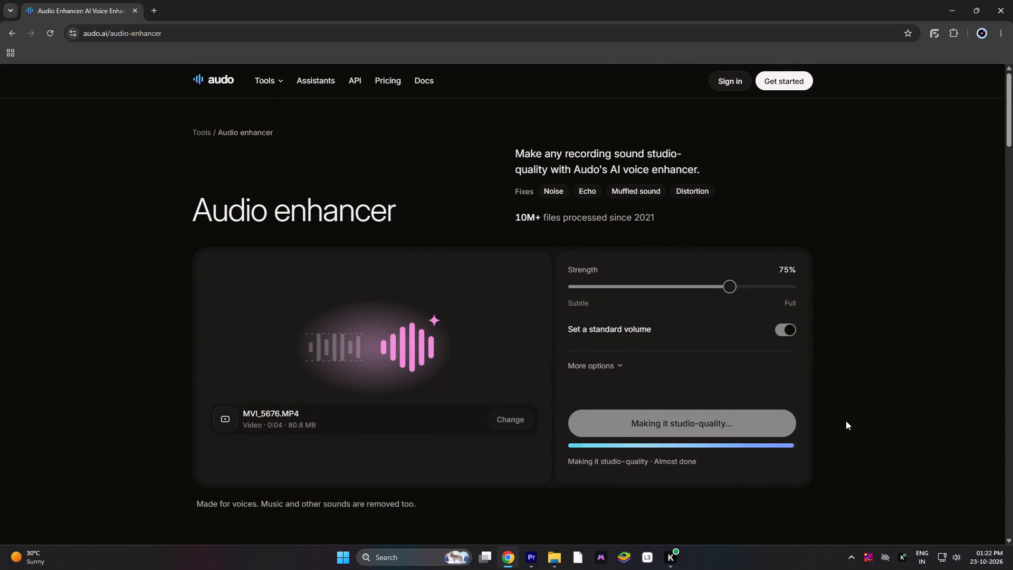
pyautogui.scroll(-1, 667, 347)
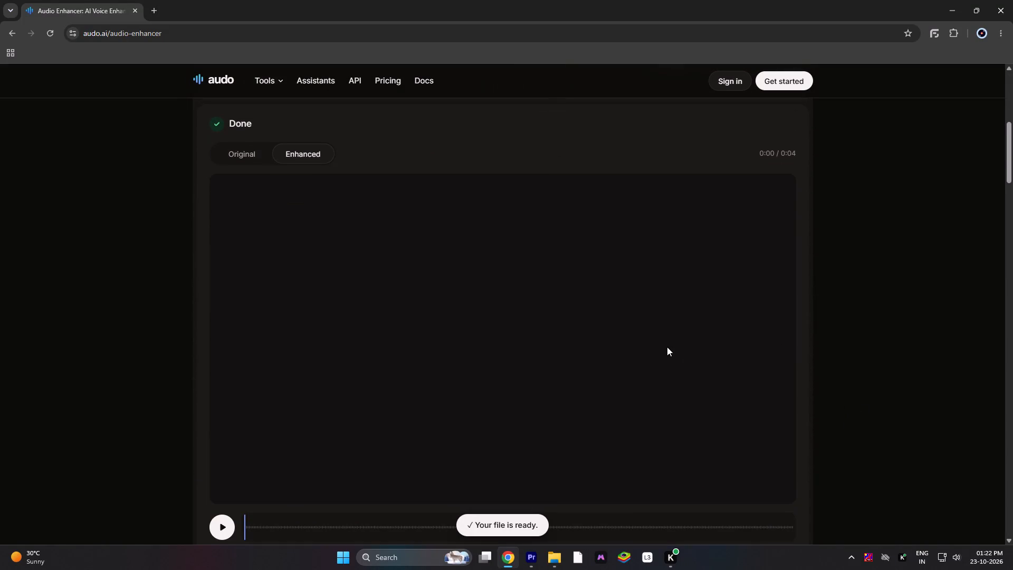
pyautogui.scroll(-1, 666, 347)
pyautogui.click(220, 478)
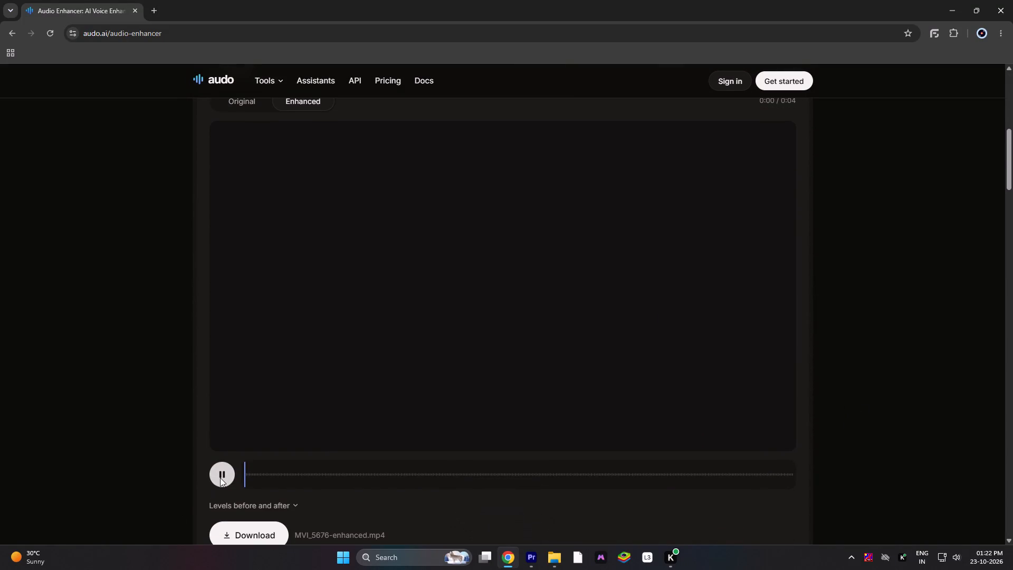
pyautogui.scroll(1, 248, 412)
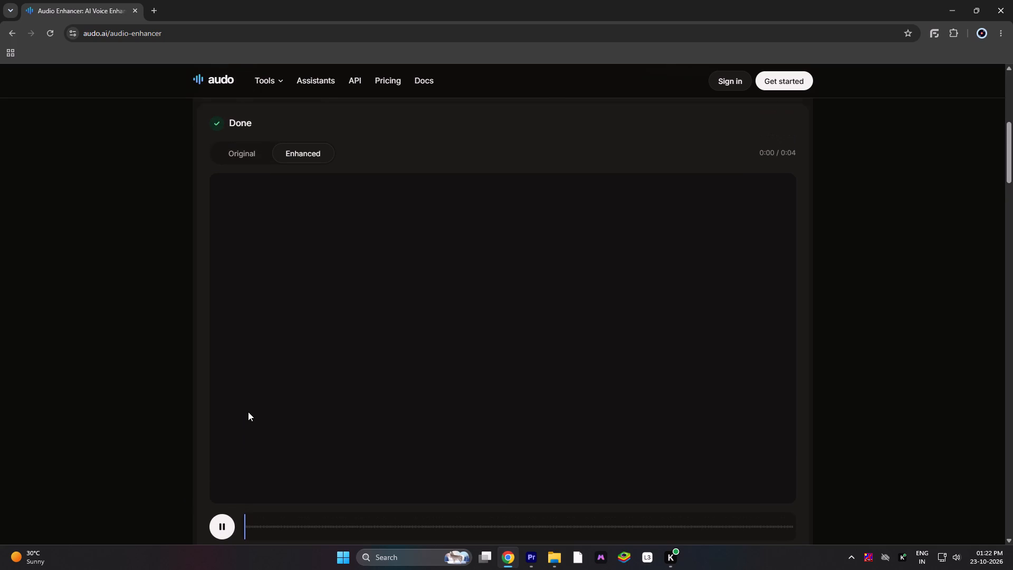
pyautogui.scroll(-1, 248, 407)
pyautogui.scroll(-1, 253, 474)
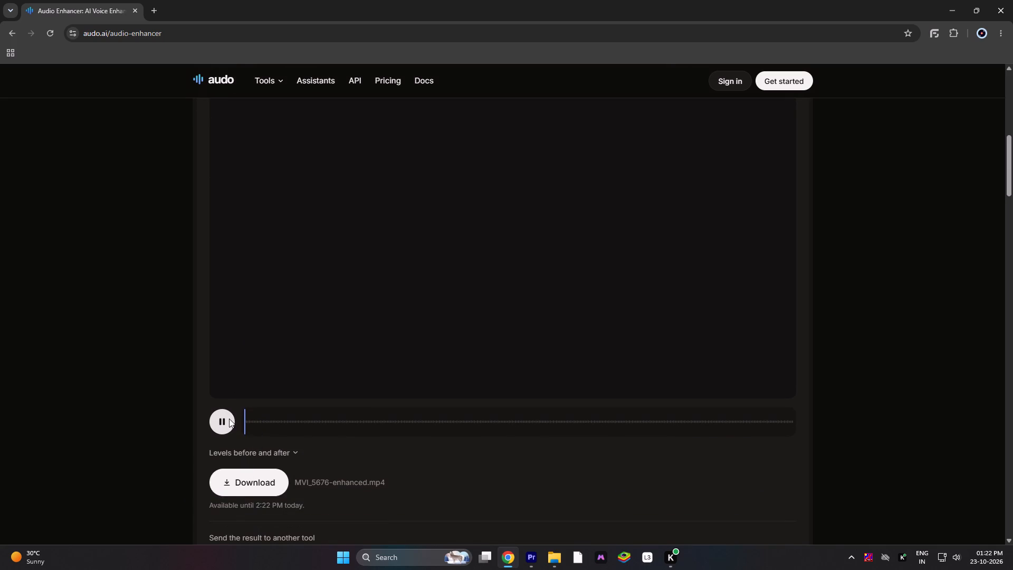
pyautogui.click(229, 419)
pyautogui.click(229, 419)
pyautogui.moveTo(250, 424); pyautogui.dragTo(250, 424)
pyautogui.moveTo(250, 424); pyautogui.dragTo(297, 423)
# Switch Audo's result preview to the original version and try to play it.
pyautogui.scroll(8, 302, 423)
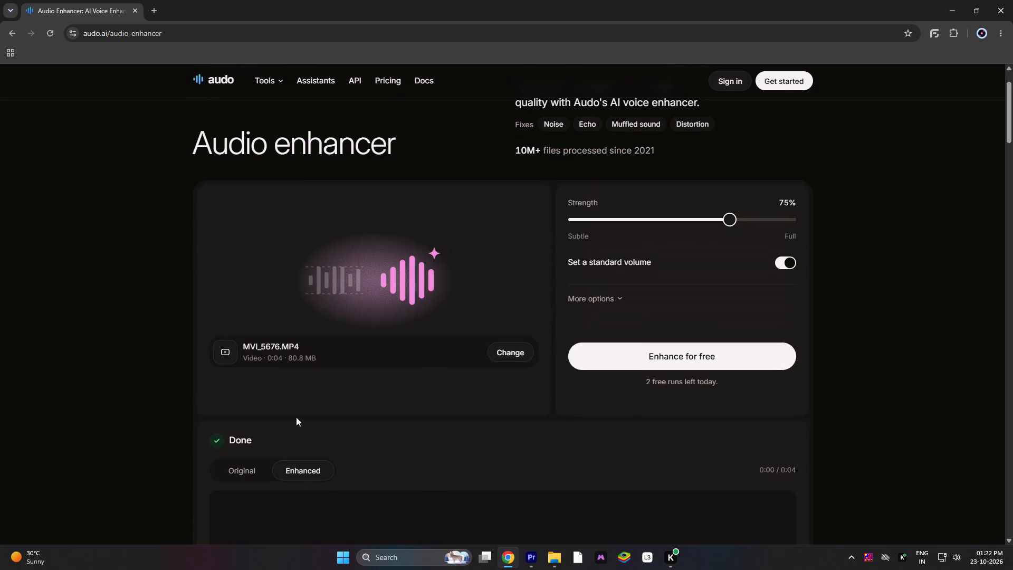
pyautogui.scroll(-4, 599, 391)
pyautogui.scroll(-3, 304, 338)
pyautogui.click(248, 110)
pyautogui.scroll(-5, 295, 391)
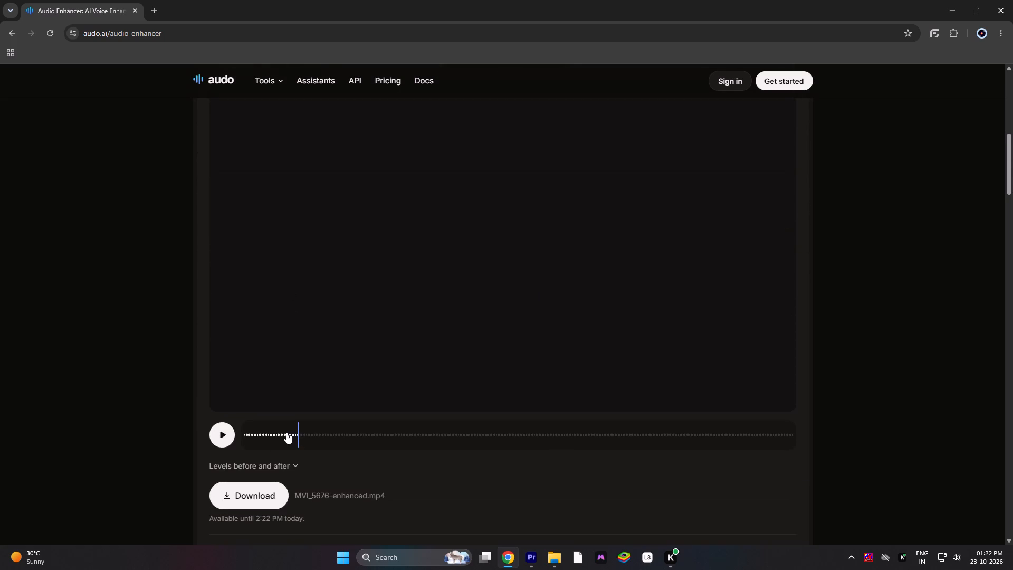
pyautogui.click(219, 434)
pyautogui.tripleClick(225, 438)
pyautogui.tripleClick(225, 438)
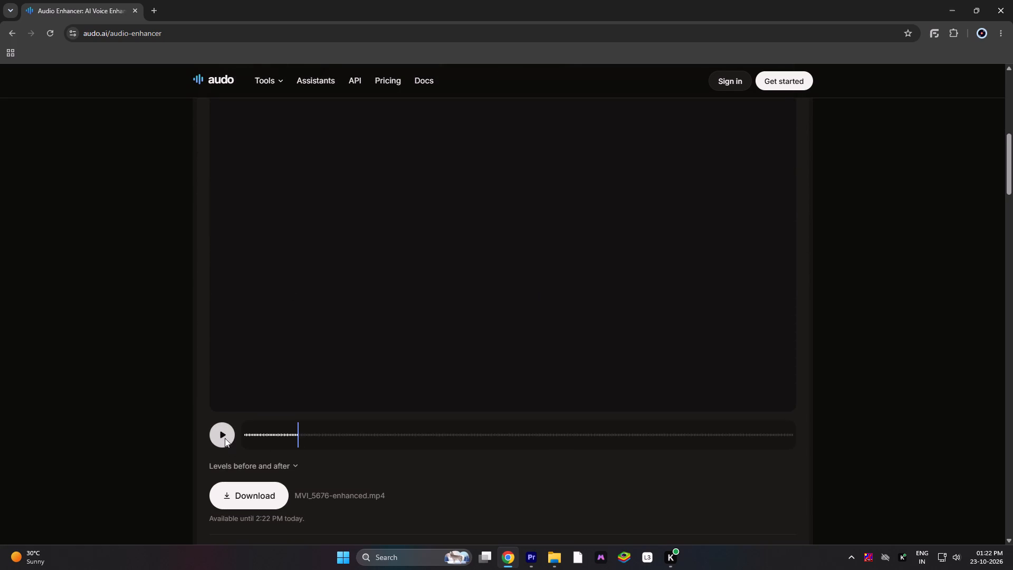
pyautogui.tripleClick(225, 438)
pyautogui.click(224, 434)
pyautogui.doubleClick(223, 431)
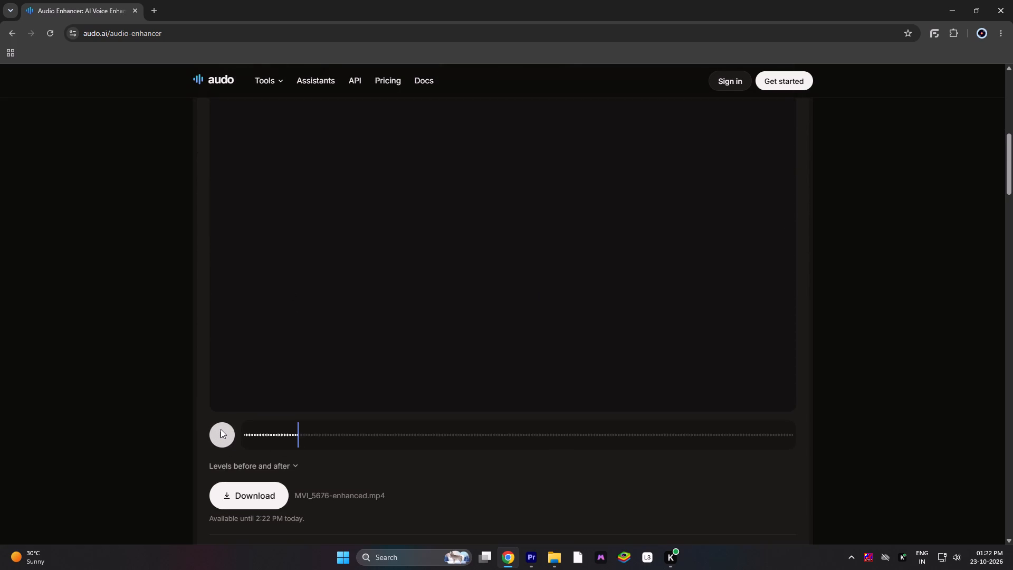
pyautogui.click(221, 432)
pyautogui.scroll(5, 249, 324)
# Go back to the "audio enhancer ai" search results and open the Cleanvoice AI audio enhancer page.
pyautogui.click(15, 28)
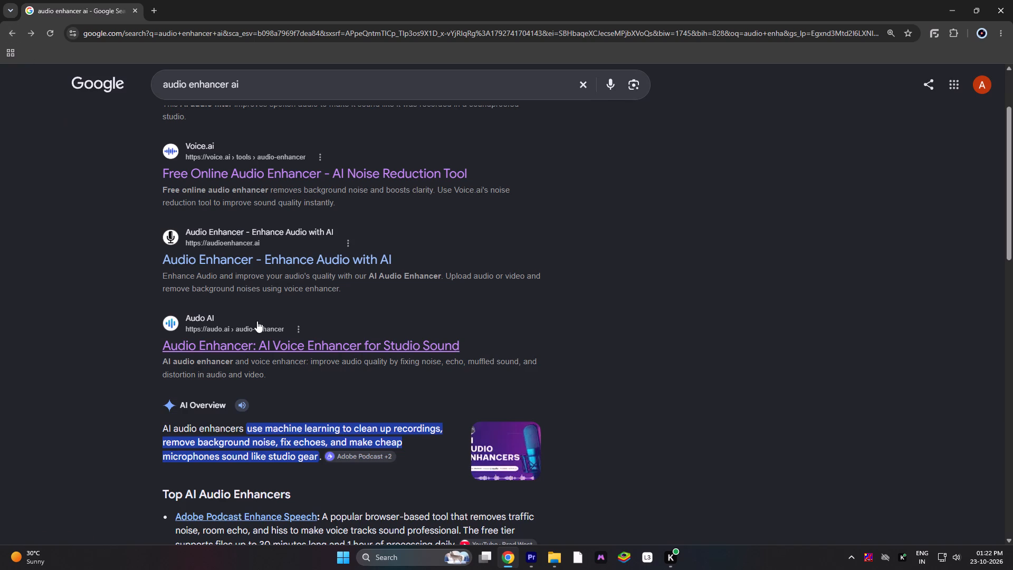
pyautogui.scroll(-10, 260, 325)
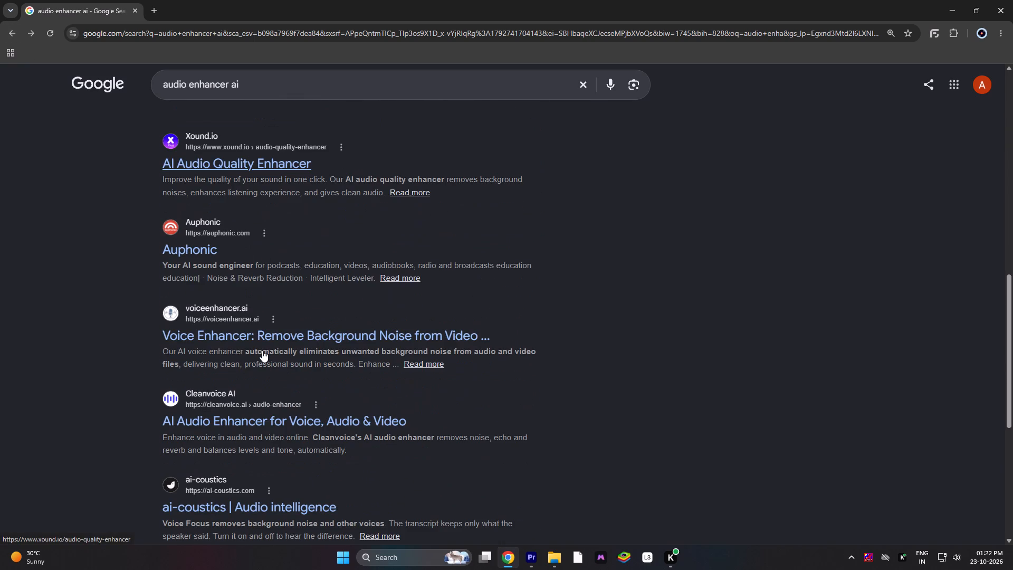
pyautogui.click(275, 414)
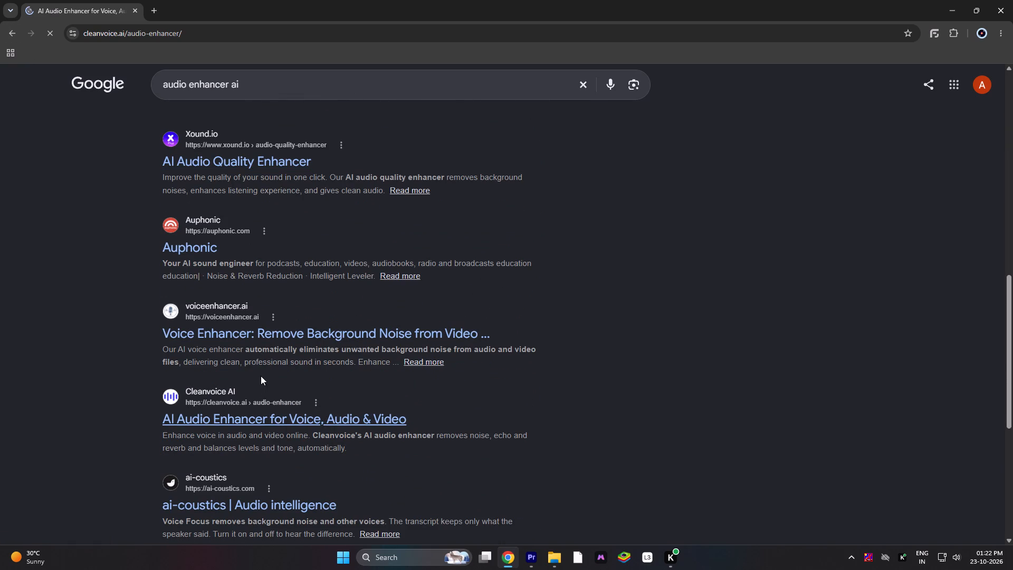
# Load MVI_5676 from the "29 and 30 32 spetember" folder into Cleanvoice and start its upload.
pyautogui.scroll(-1, 428, 303)
pyautogui.click(487, 334)
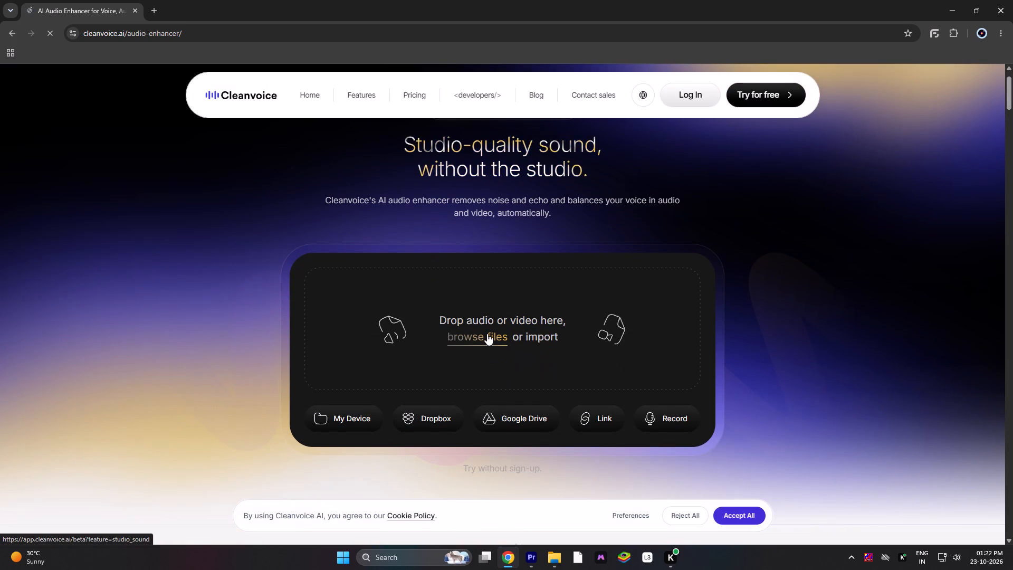
pyautogui.click(470, 280)
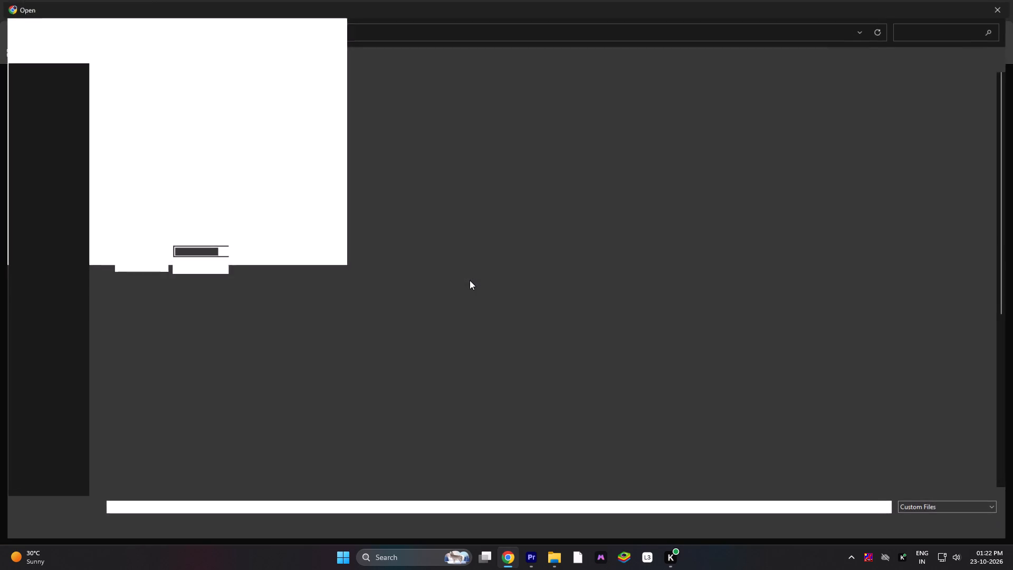
pyautogui.scroll(-2, 581, 433)
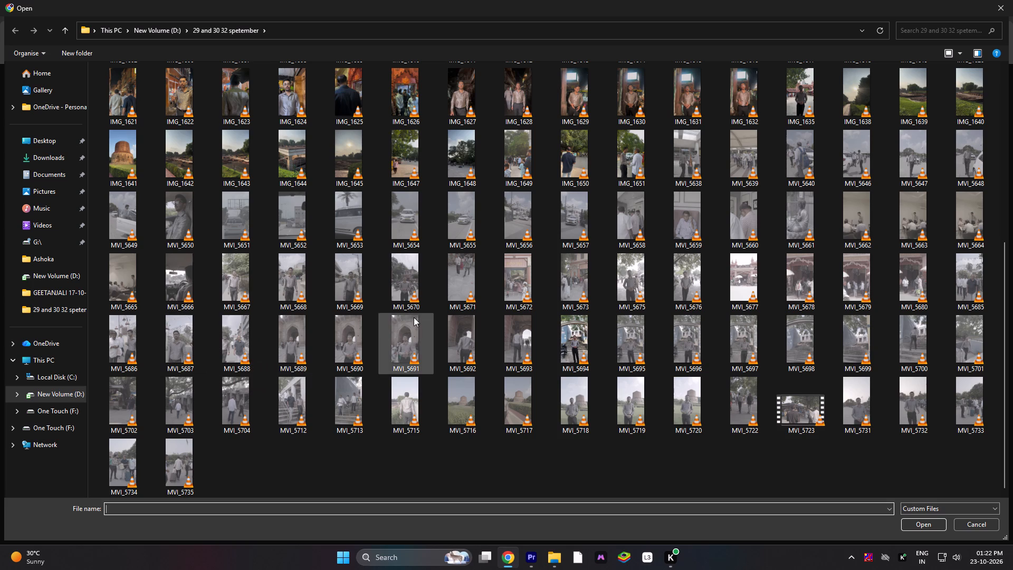
pyautogui.click(665, 279)
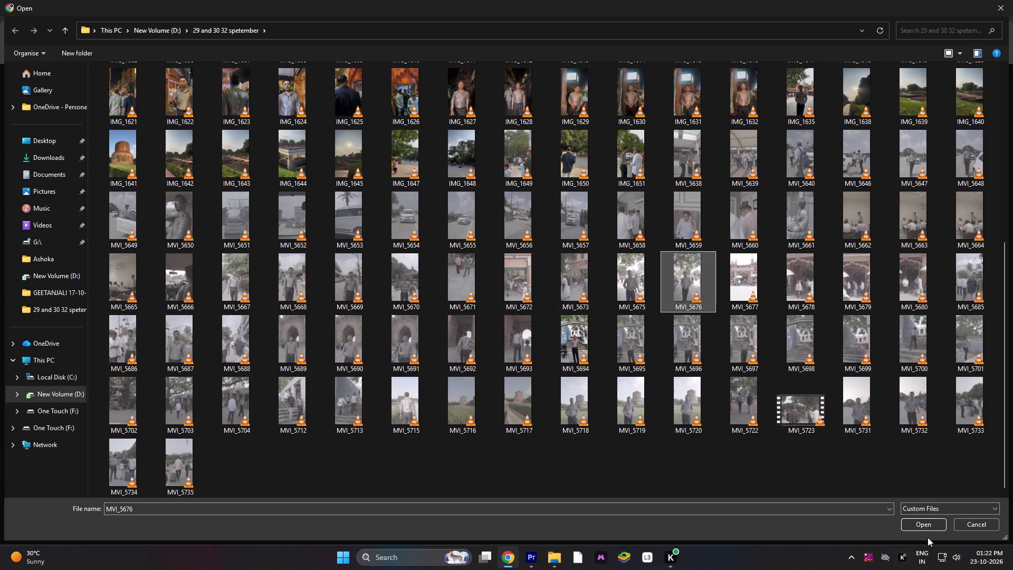
pyautogui.click(919, 520)
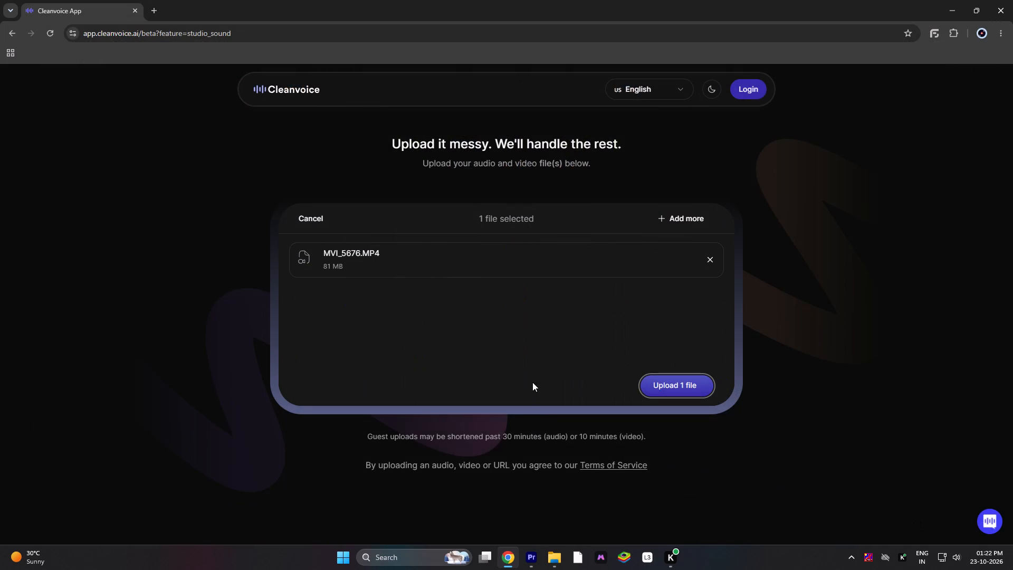
pyautogui.click(670, 387)
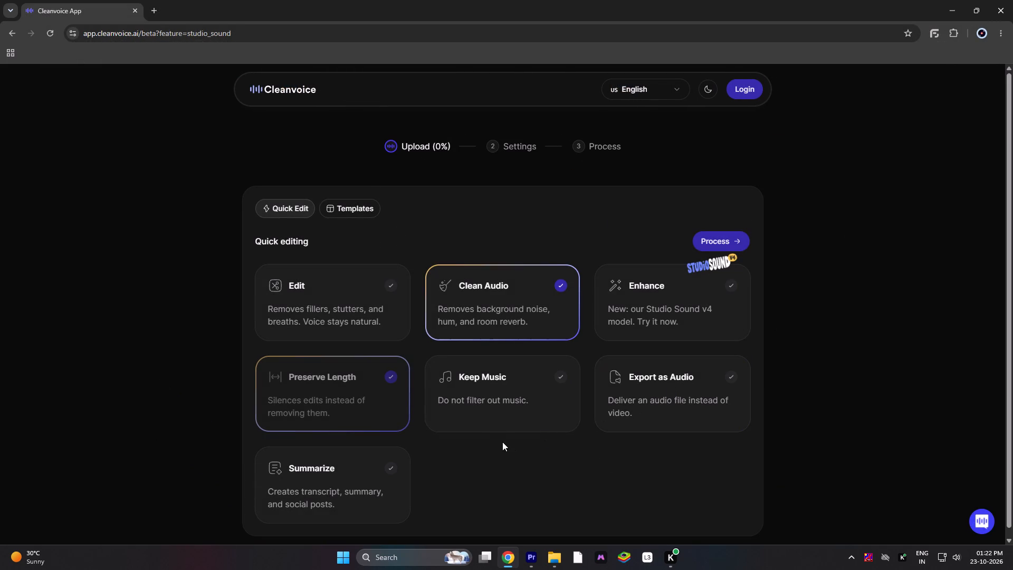
# Keep Clean Audio enabled, add the Export as Audio option, and submit MVI_5676.MP4 for processing.
pyautogui.click(487, 297)
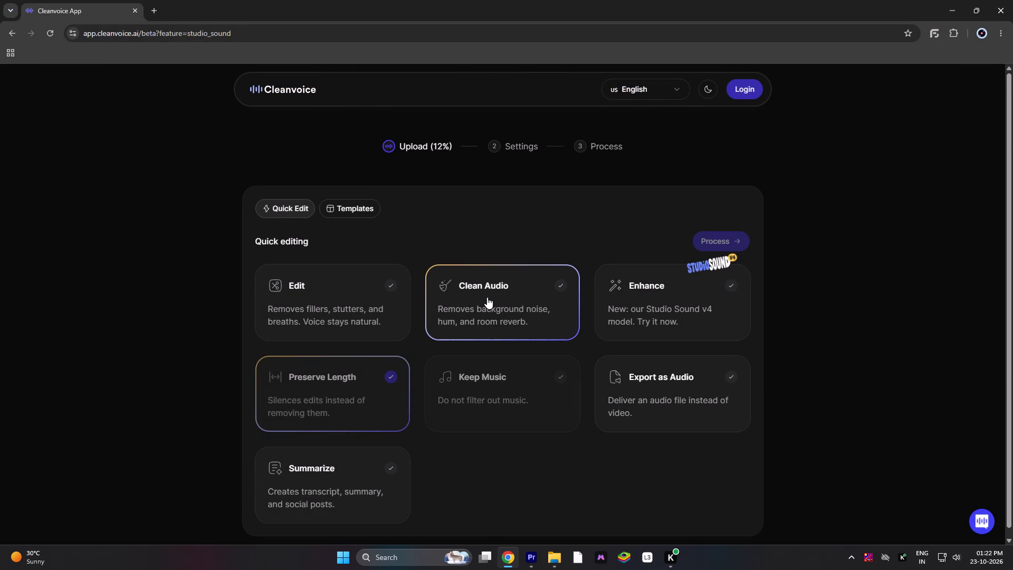
pyautogui.click(487, 297)
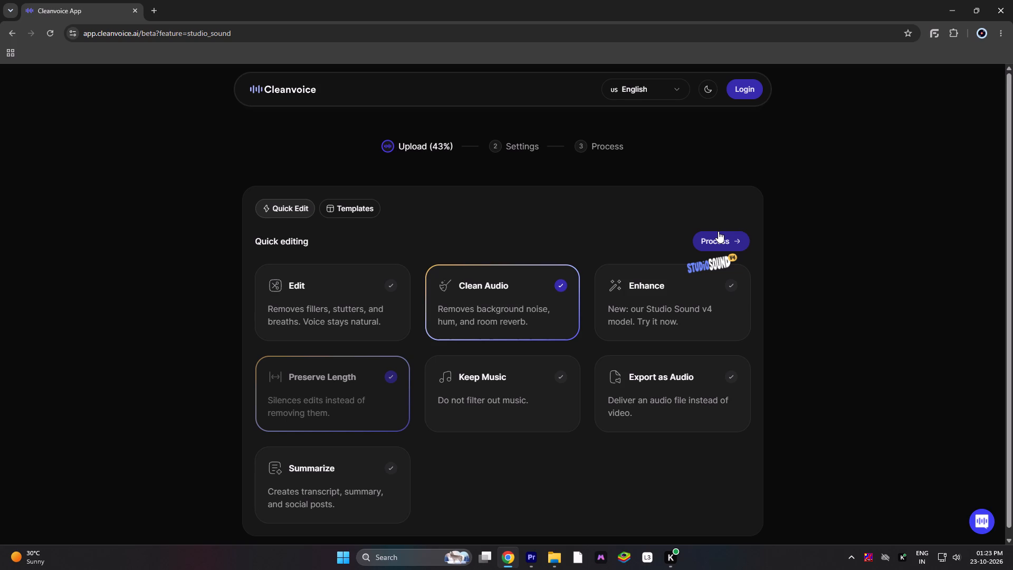
pyautogui.click(708, 348)
pyautogui.click(668, 377)
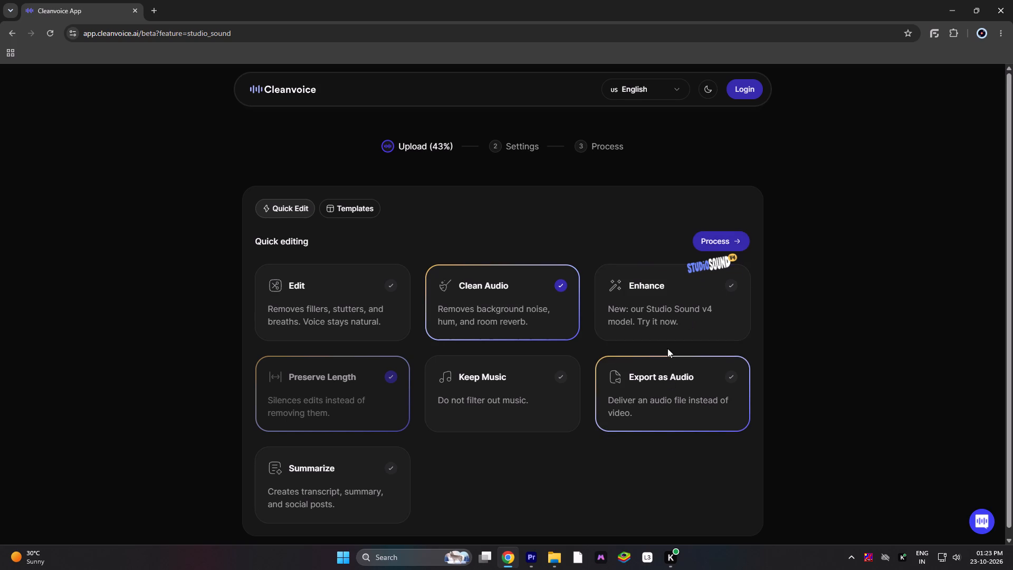
pyautogui.click(718, 240)
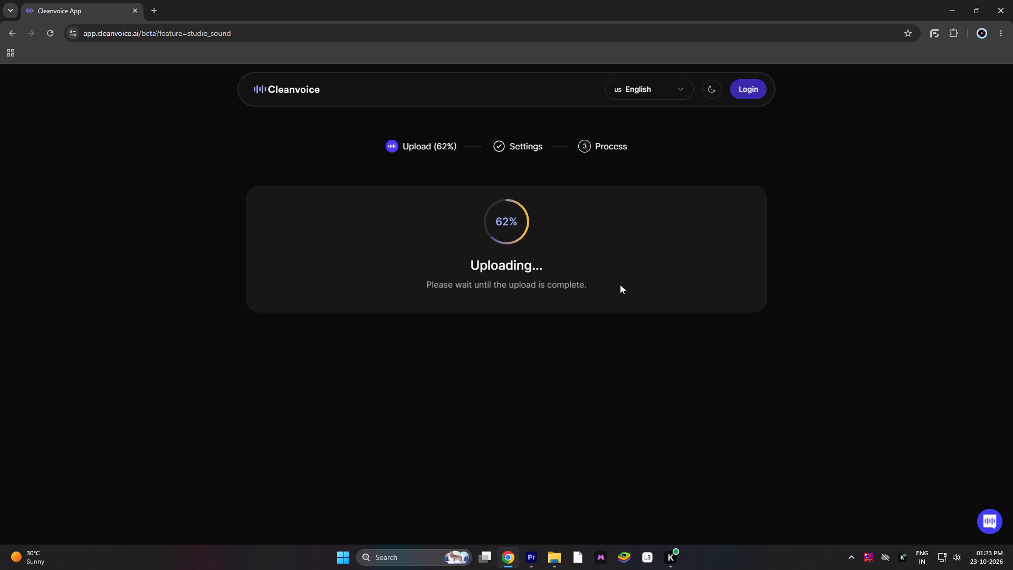
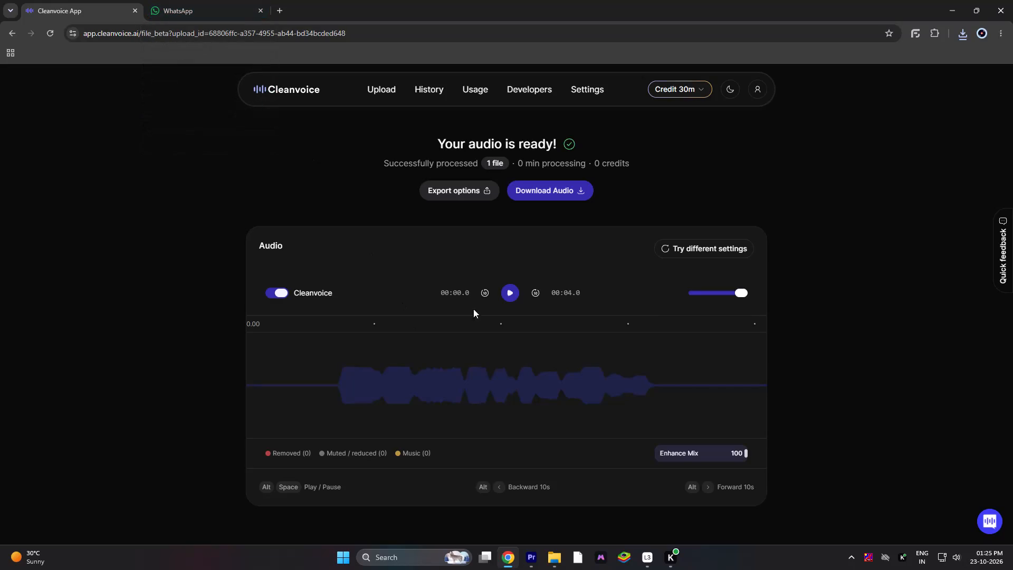
# Preview the Cleanvoice-enhanced version of the MVI_5676 audio.
pyautogui.click(503, 296)
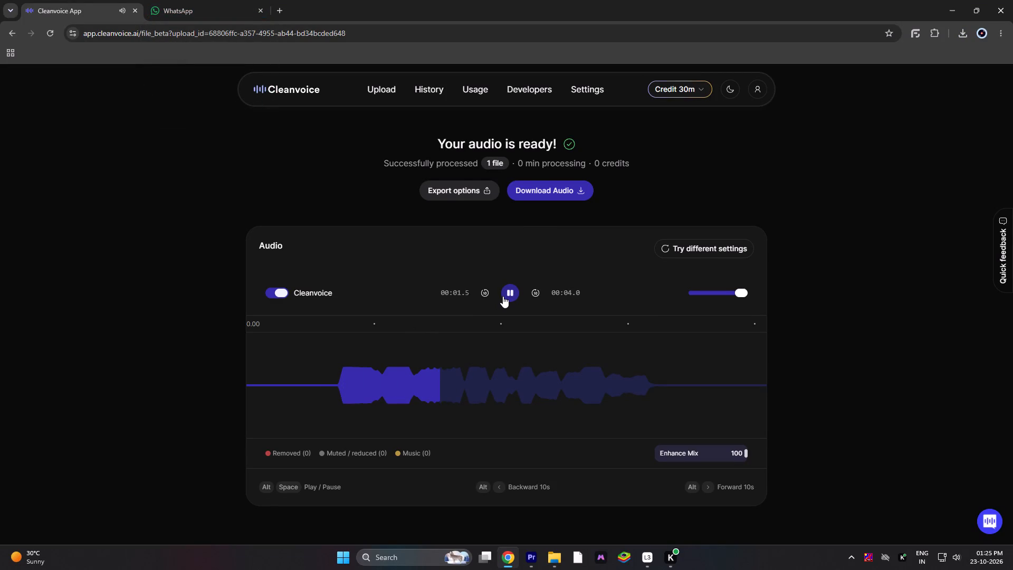
pyautogui.click(503, 296)
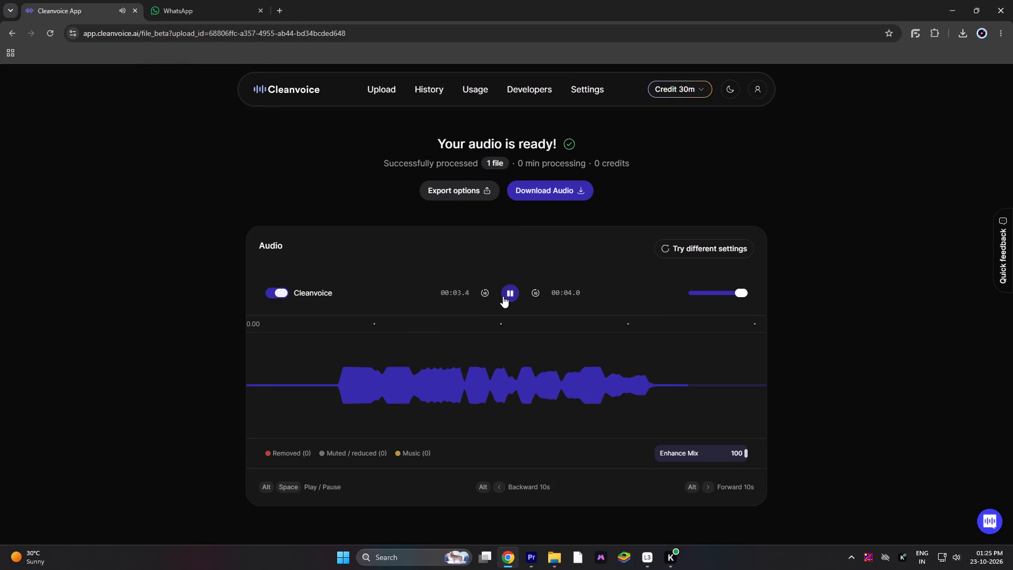
# Download the cleaned MVI_5676 audio and place it in Premiere's Sequence 02 on Audio 4, aligned with the MVI_5676 clip's start.
pyautogui.click(552, 196)
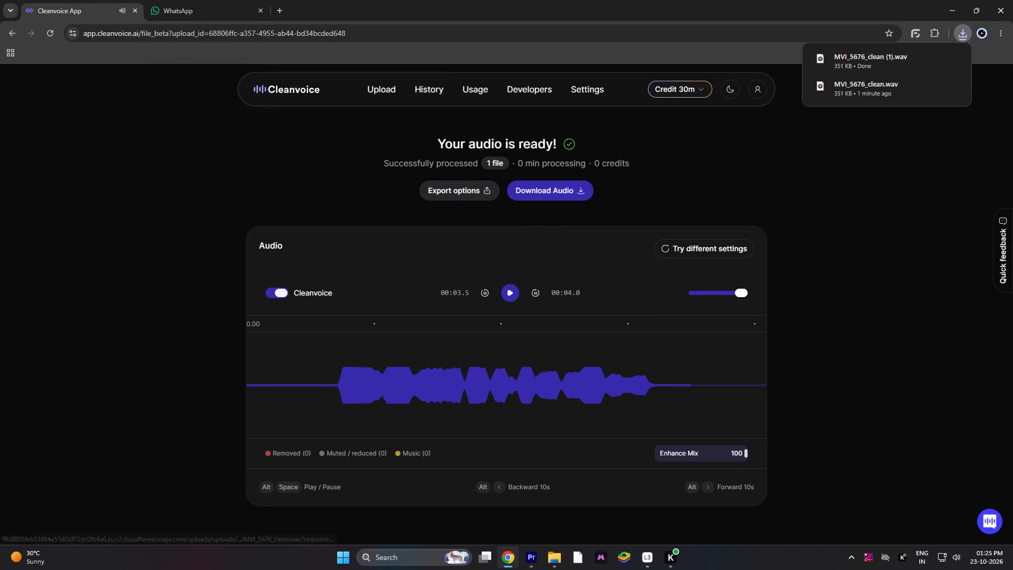
pyautogui.moveTo(856, 56); pyautogui.dragTo(533, 559)
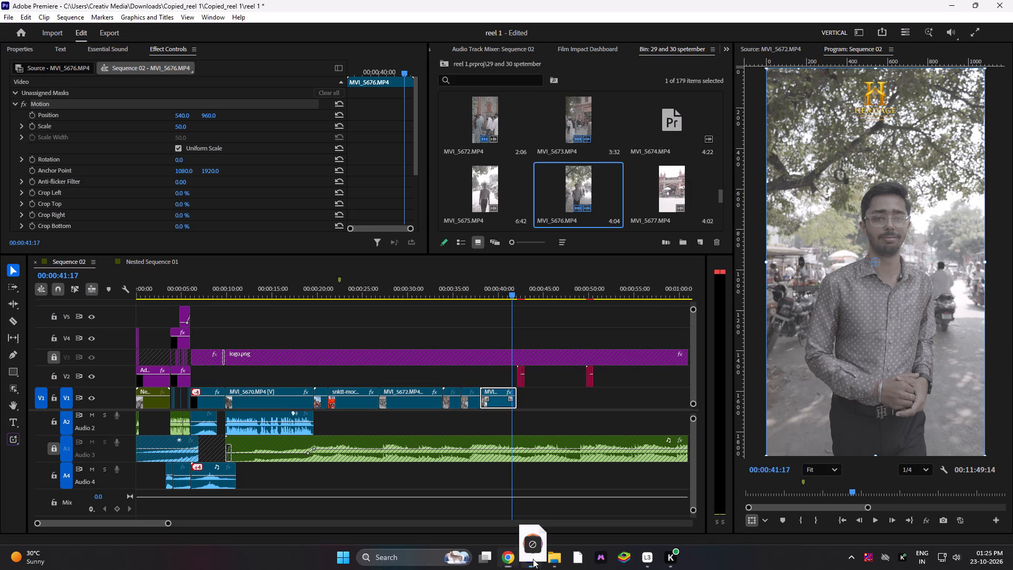
pyautogui.moveTo(533, 559); pyautogui.dragTo(483, 481)
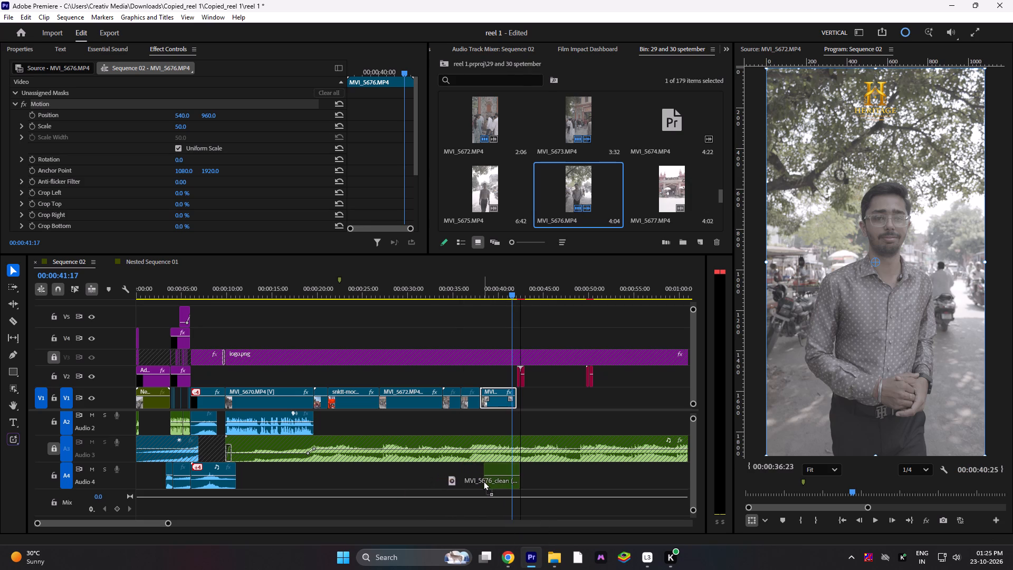
pyautogui.moveTo(483, 481); pyautogui.dragTo(480, 480)
# Play the MVI_5676 section with the cleaned audio and lower the clip's original Audio 1 volume to -∞.
pyautogui.click(477, 287)
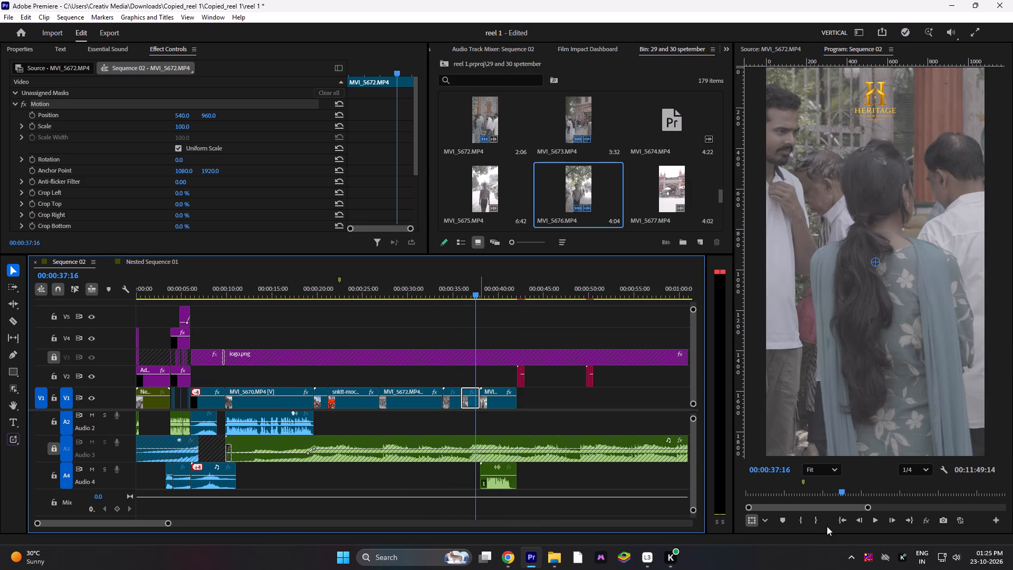
pyautogui.click(876, 520)
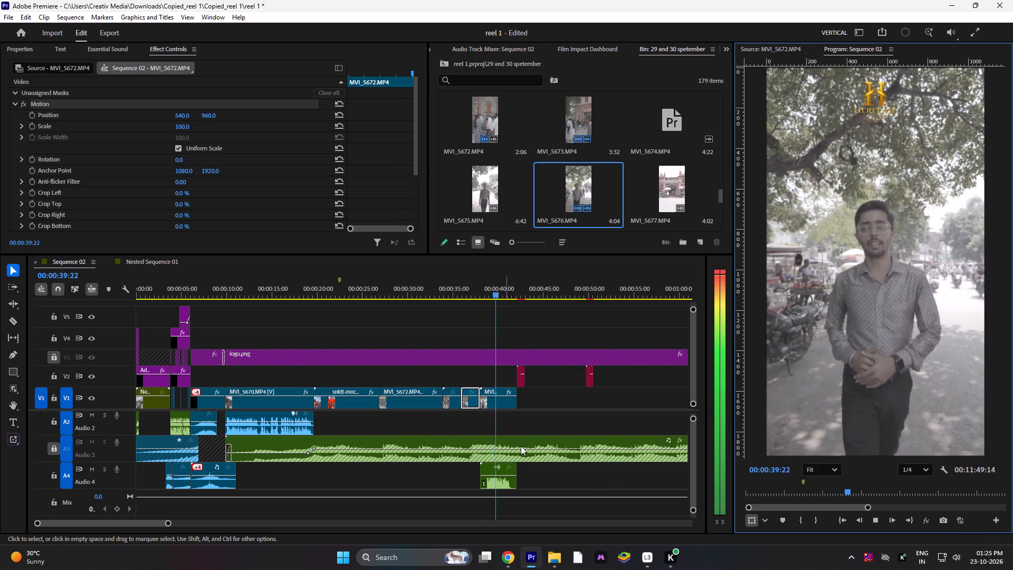
pyautogui.scroll(4, 506, 416)
pyautogui.click(690, 444)
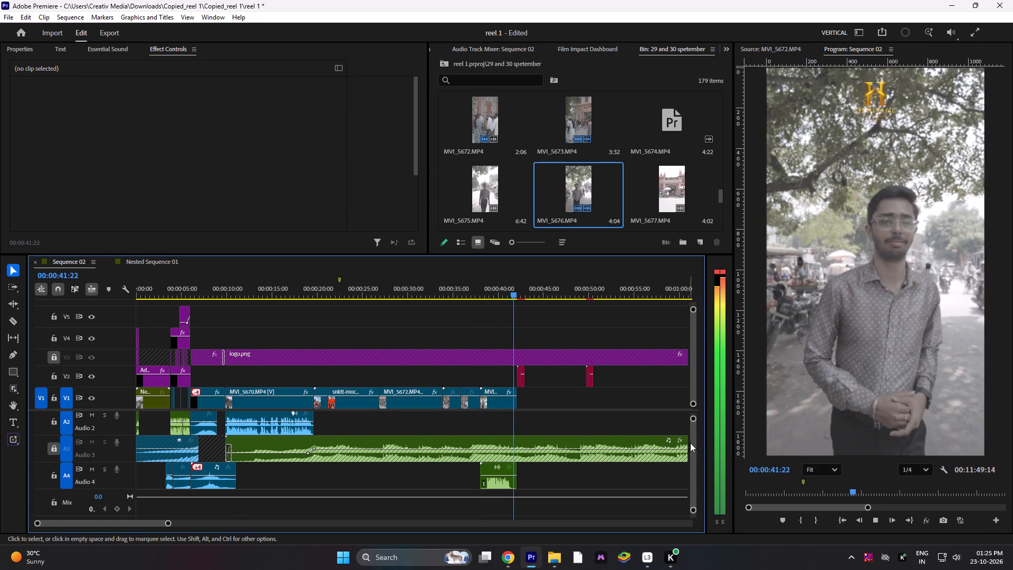
pyautogui.moveTo(692, 442); pyautogui.dragTo(691, 431)
pyautogui.moveTo(494, 424); pyautogui.dragTo(496, 478)
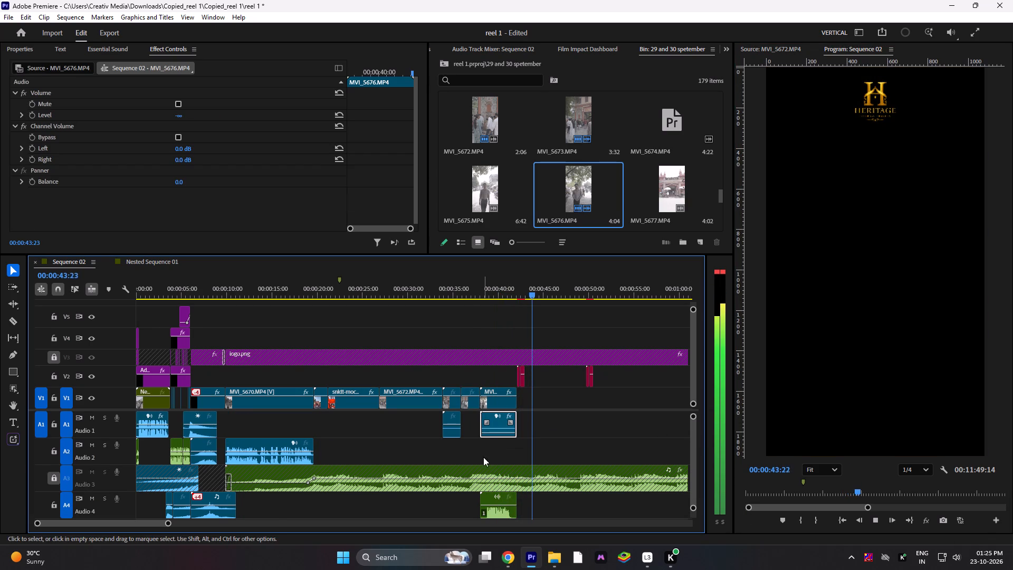
# Review the preceding clips and ripple trim the end of the snktt-mocn temple clip on V1 at 00:00:25:13.
pyautogui.click(480, 294)
pyautogui.press('space')
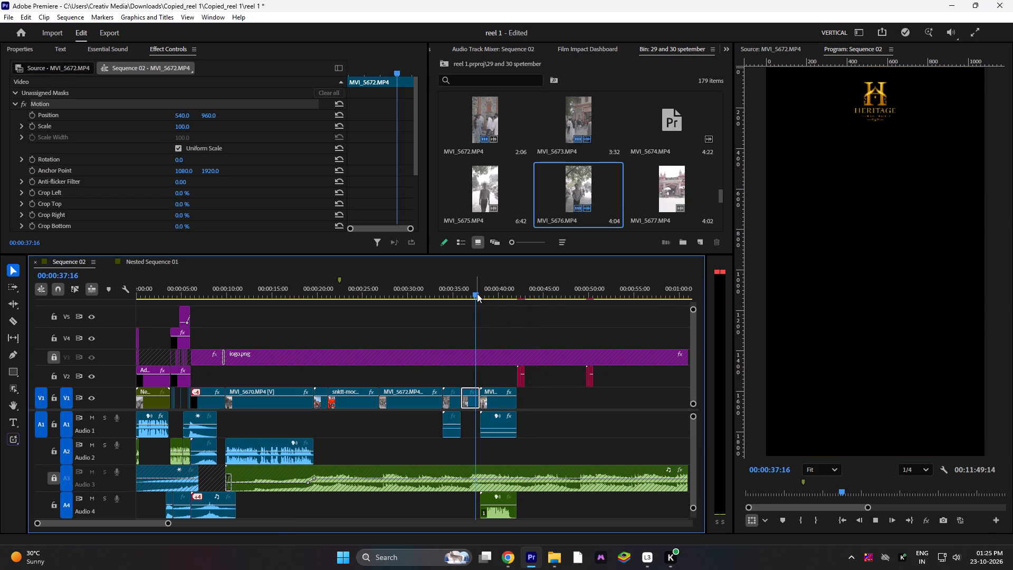
pyautogui.moveTo(472, 290); pyautogui.dragTo(456, 291)
pyautogui.press('space')
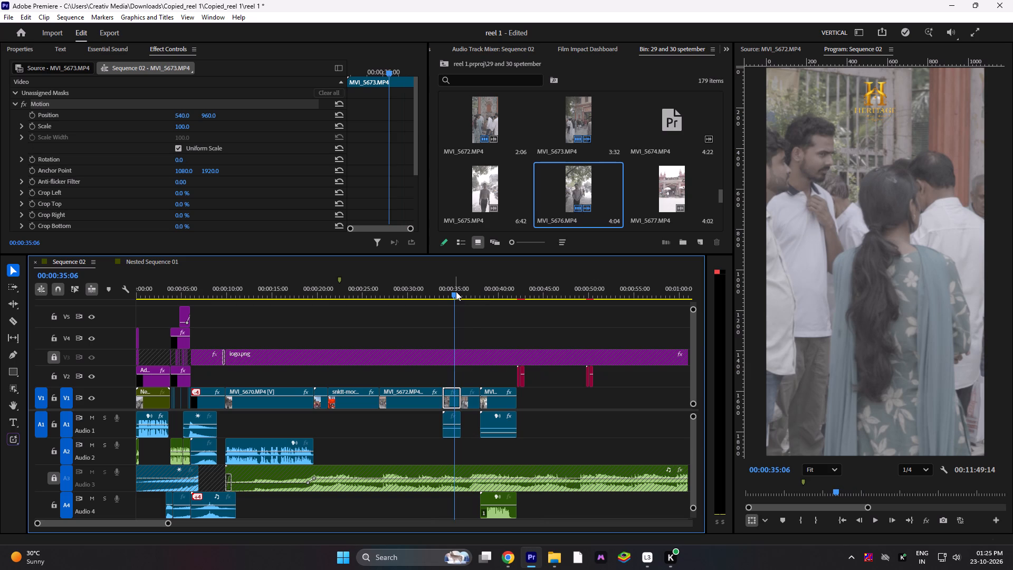
pyautogui.moveTo(446, 291); pyautogui.dragTo(433, 292)
pyautogui.press('space')
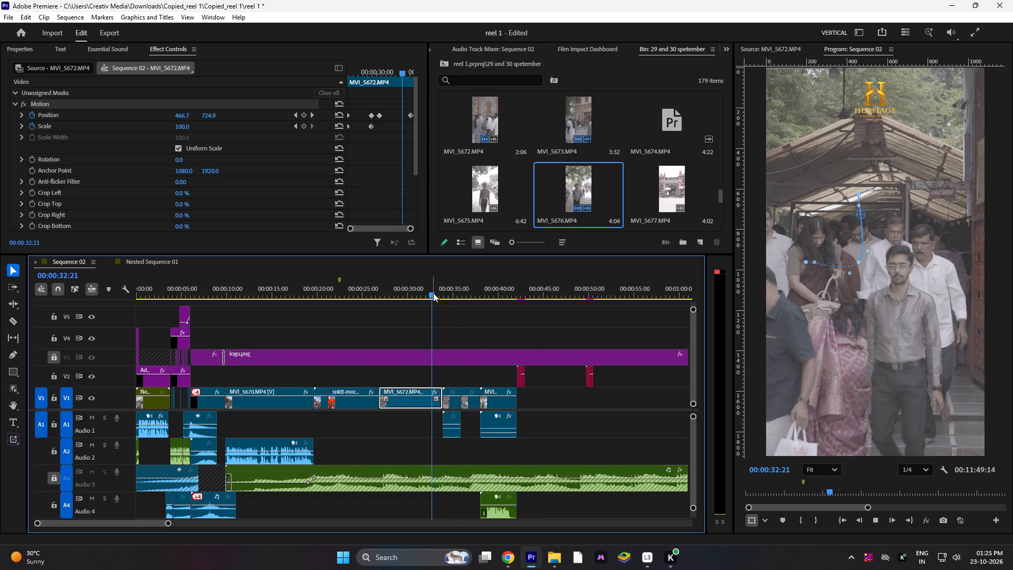
pyautogui.moveTo(435, 293); pyautogui.dragTo(363, 291)
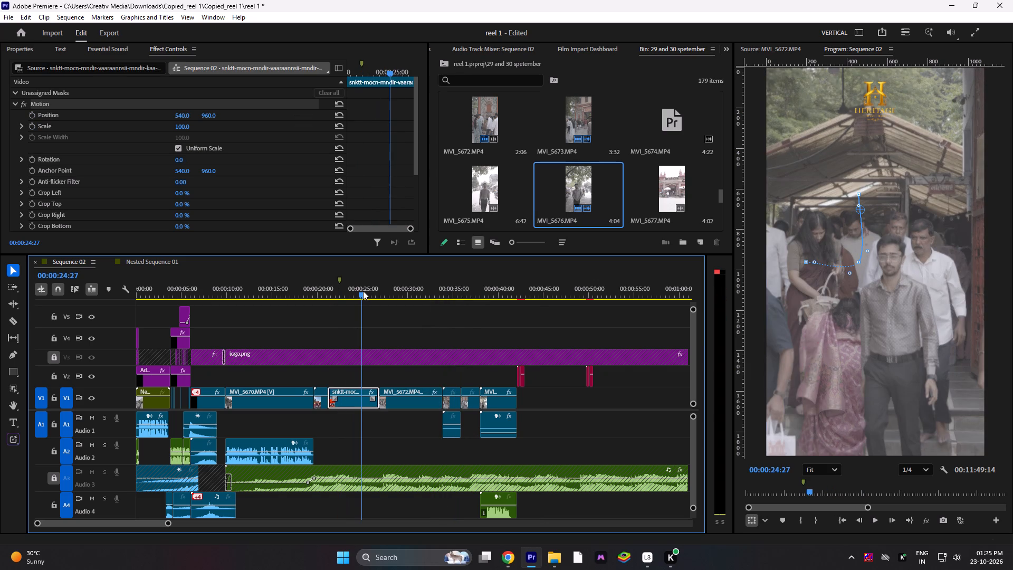
pyautogui.press('space')
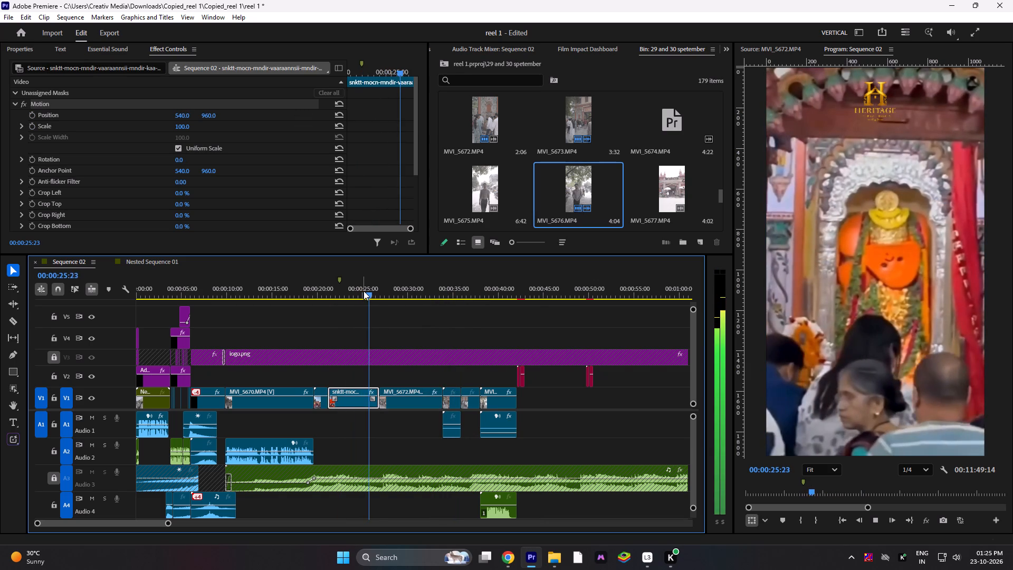
pyautogui.moveTo(376, 291); pyautogui.dragTo(365, 291)
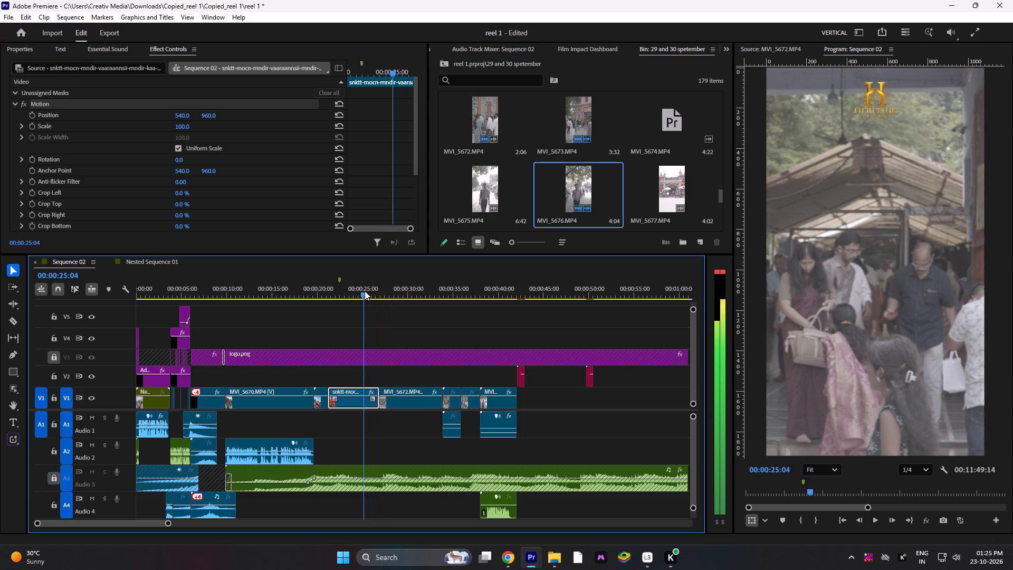
pyautogui.moveTo(365, 291); pyautogui.dragTo(367, 291)
pyautogui.press('w')
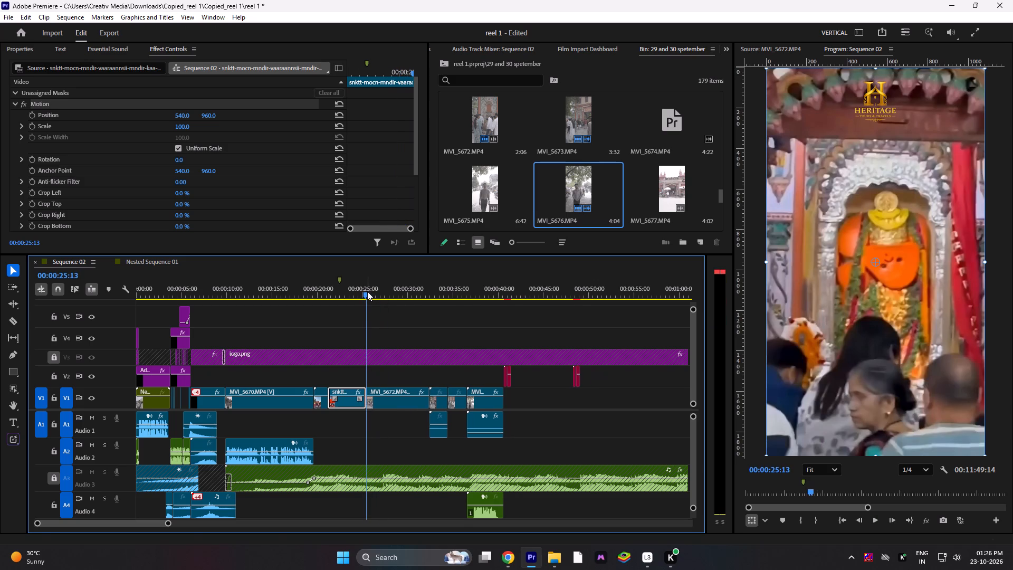
# Unlock Audio 3, keyframe the background music down to about -14.7 dB where MVI_5676 starts, and play the section.
pyautogui.press('space')
pyautogui.moveTo(456, 297); pyautogui.dragTo(469, 297)
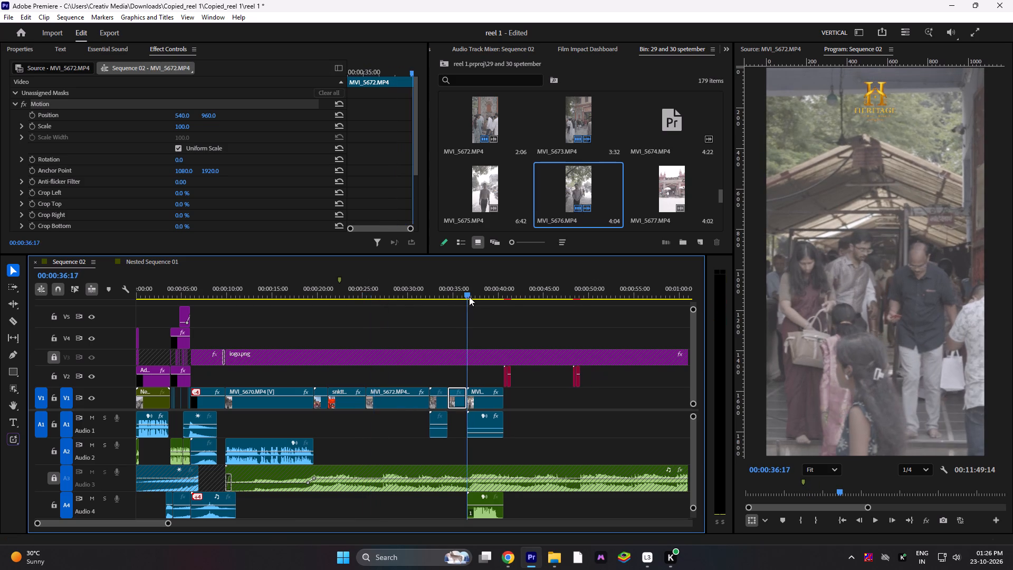
pyautogui.moveTo(469, 297); pyautogui.dragTo(471, 297)
pyautogui.click(55, 481)
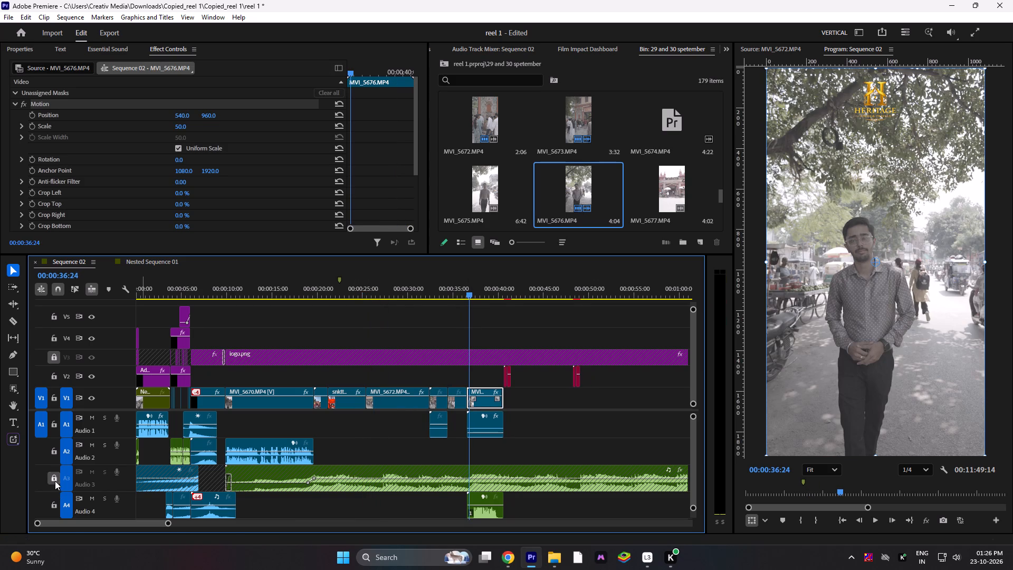
pyautogui.press('p')
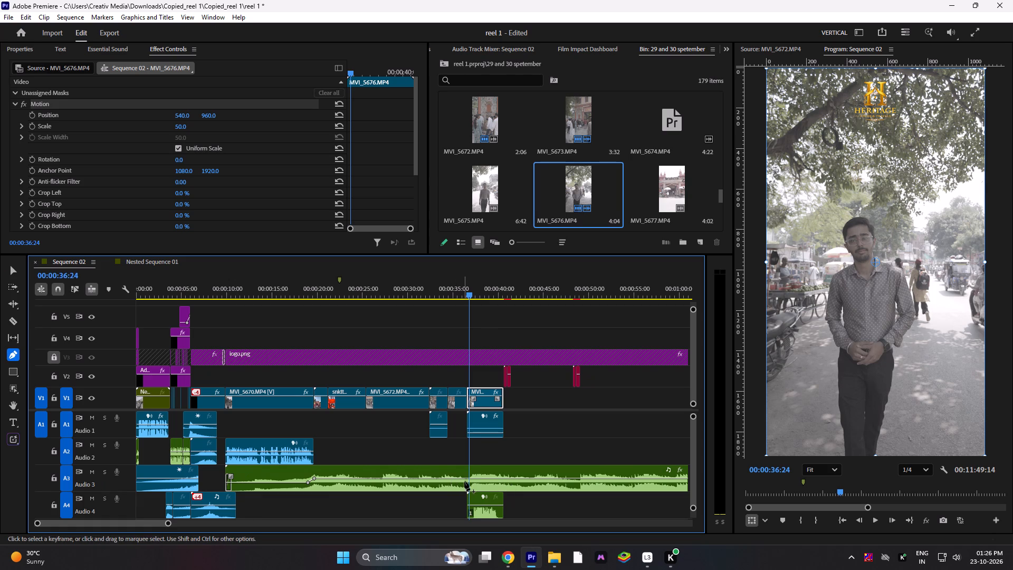
pyautogui.click(463, 479)
pyautogui.moveTo(470, 478); pyautogui.dragTo(473, 483)
pyautogui.press('space')
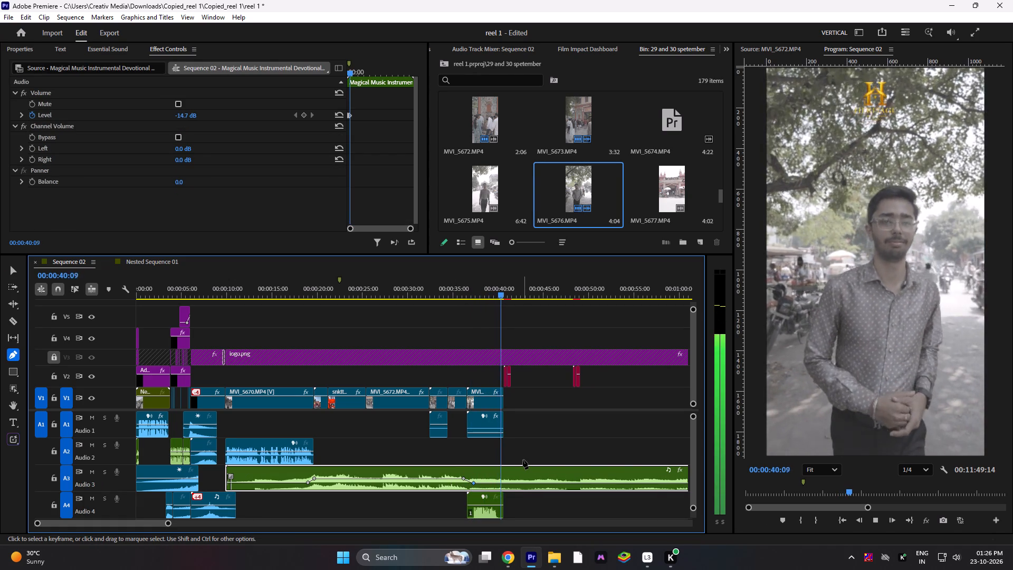
pyautogui.press('space')
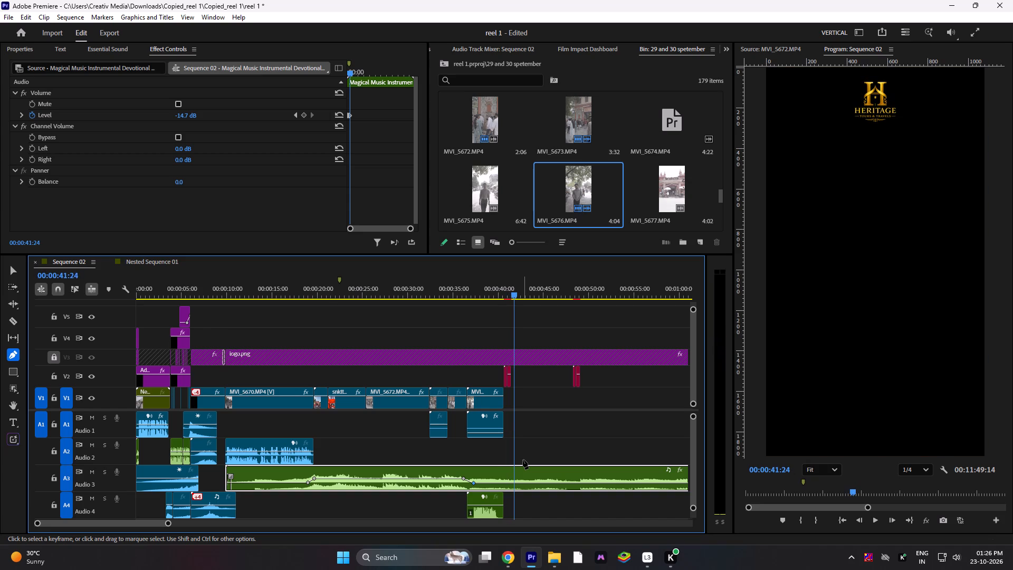
# Keyframe the music back up to 0 dB at the end of MVI_5676, around 00:00:40:20, and check the playback.
pyautogui.press('Up')
pyautogui.click(500, 483)
pyautogui.moveTo(504, 483); pyautogui.dragTo(505, 482)
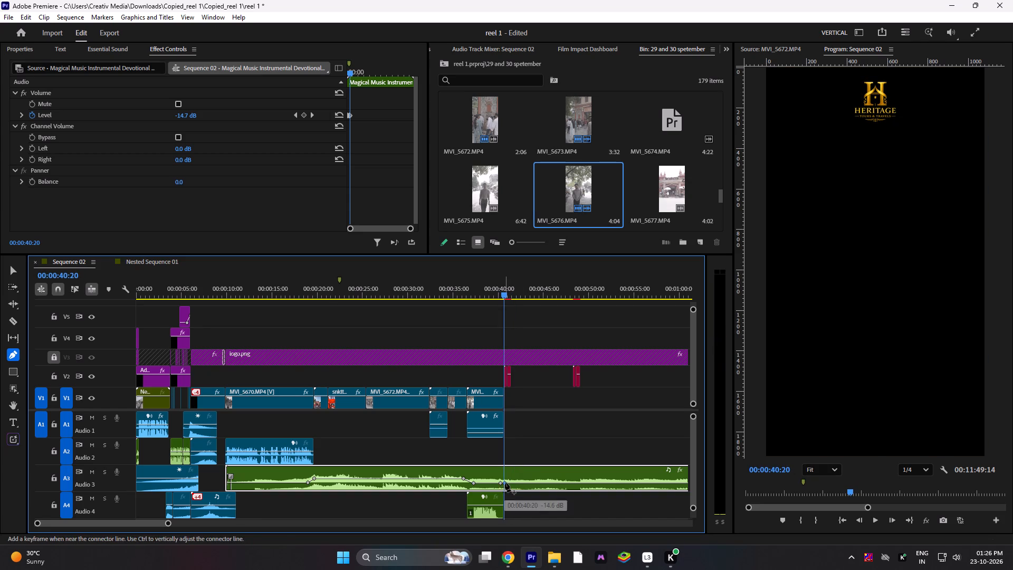
pyautogui.moveTo(505, 482); pyautogui.dragTo(504, 480)
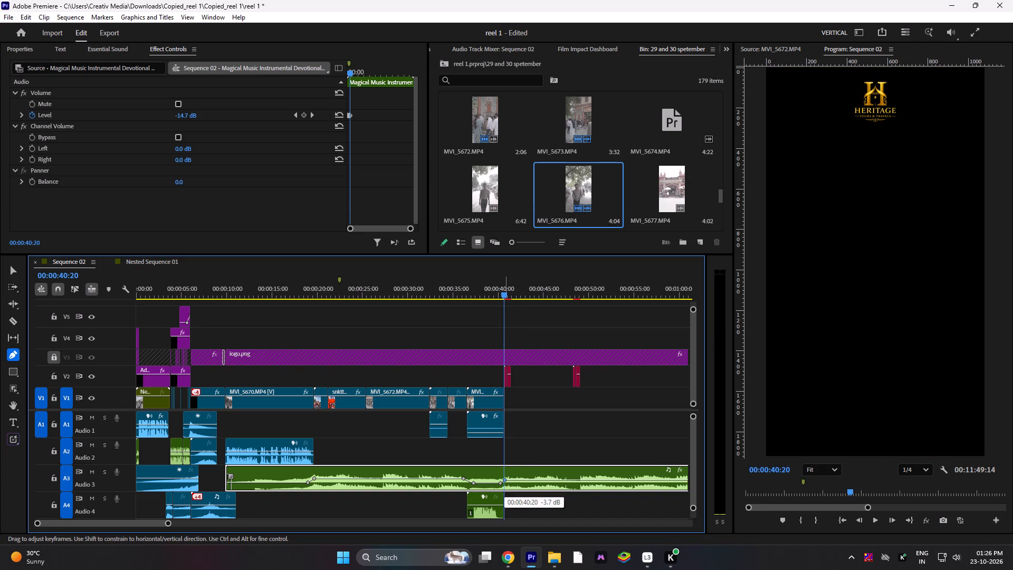
pyautogui.moveTo(504, 480); pyautogui.dragTo(504, 478)
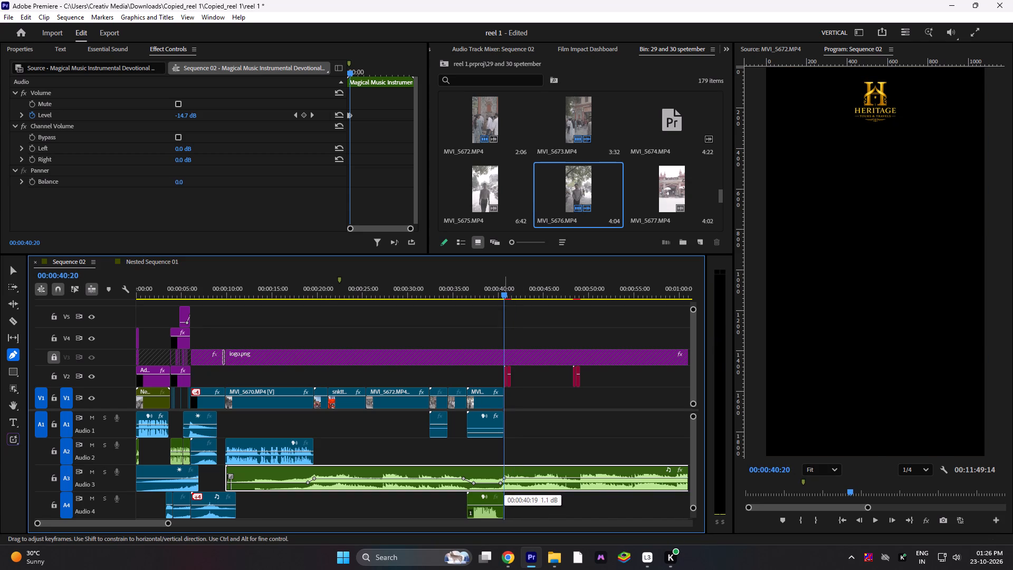
pyautogui.moveTo(504, 478); pyautogui.dragTo(504, 479)
pyautogui.press('space')
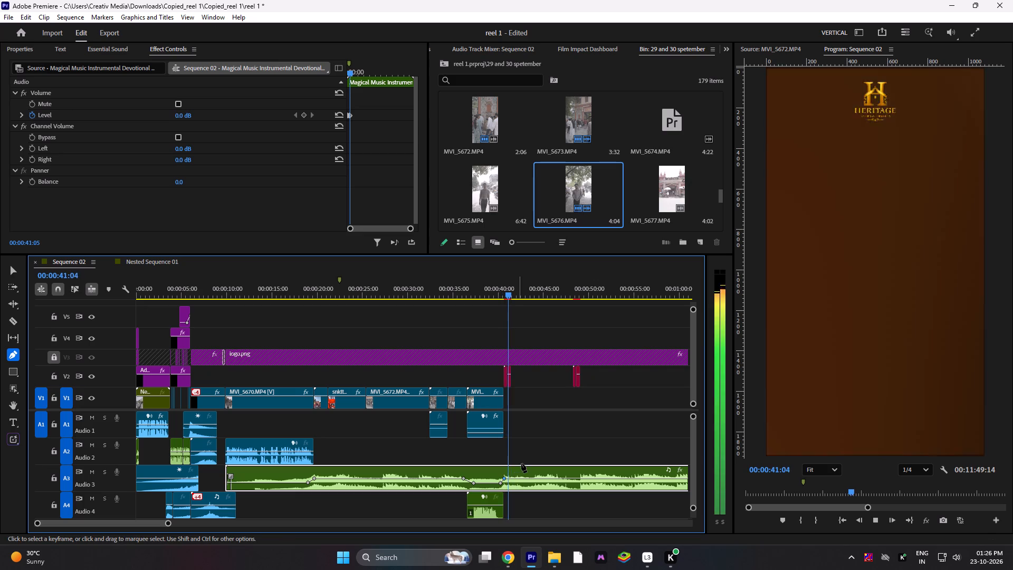
pyautogui.press('space')
# Place MVI_5677.MP4 from the bin on V1 and Audio 1 at 00:00:41:09 and play it through.
pyautogui.write('v')
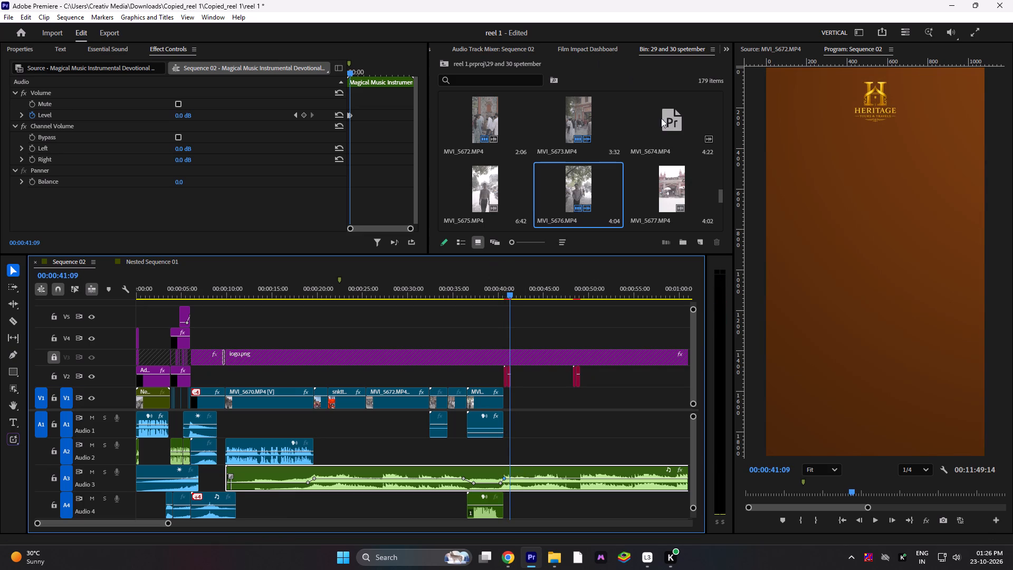
pyautogui.moveTo(666, 189); pyautogui.dragTo(506, 431)
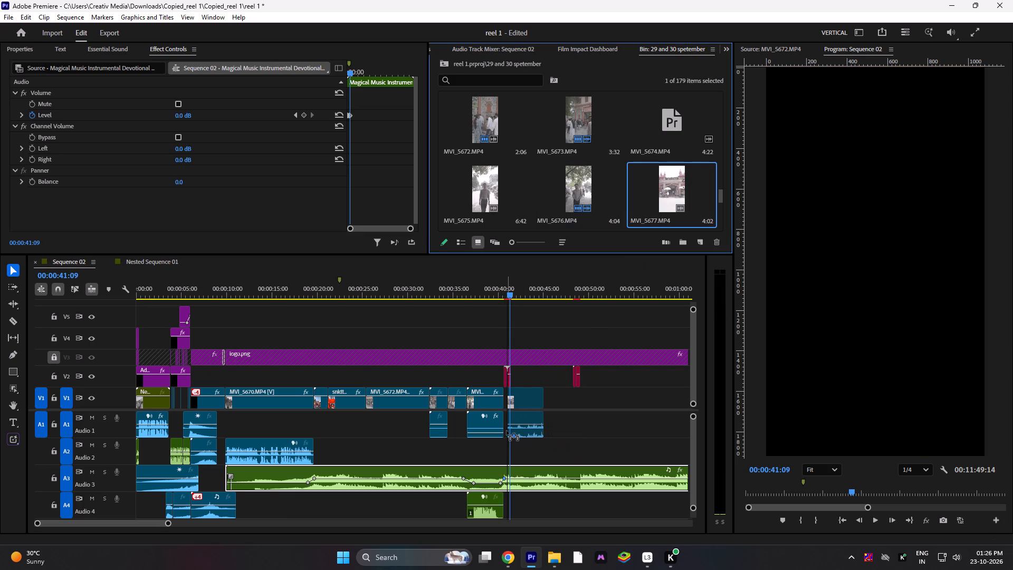
pyautogui.moveTo(506, 431); pyautogui.dragTo(509, 432)
pyautogui.press('space')
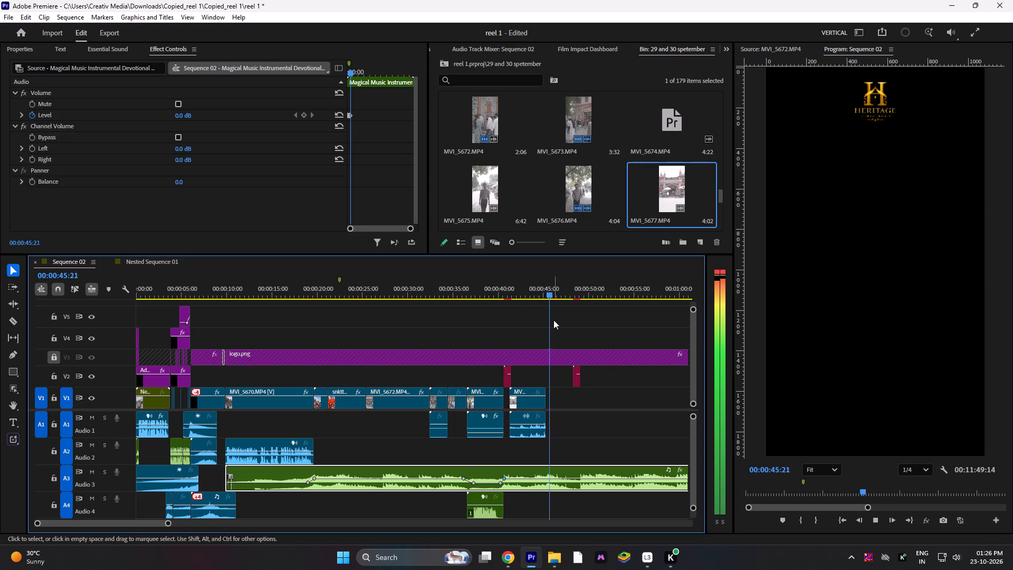
pyautogui.press('space')
pyautogui.moveTo(540, 288); pyautogui.dragTo(518, 289)
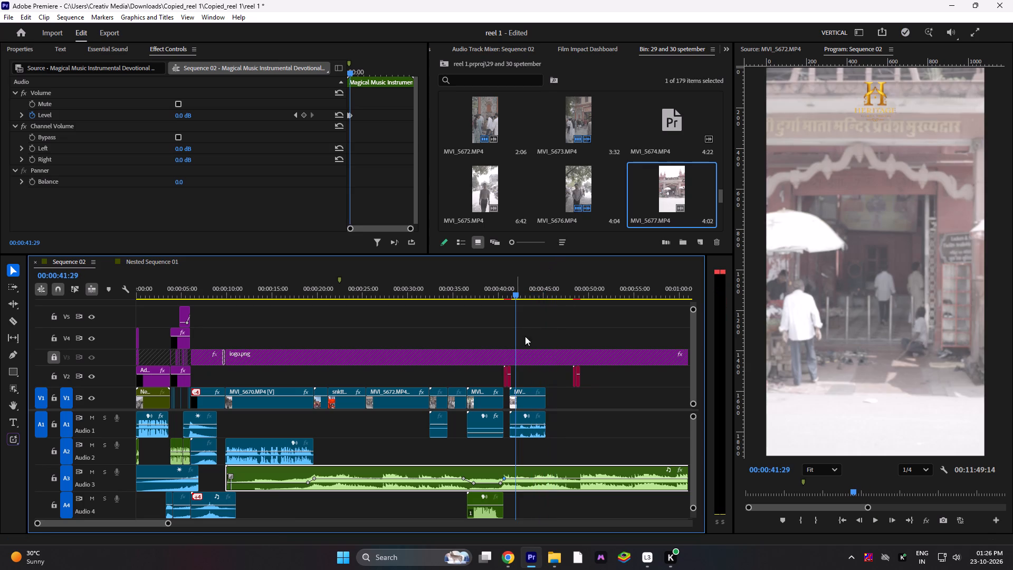
# Move MVI_5677's video against the end of MVI_5676 on V1 and delete MVI_5677's audio.
pyautogui.click(529, 402)
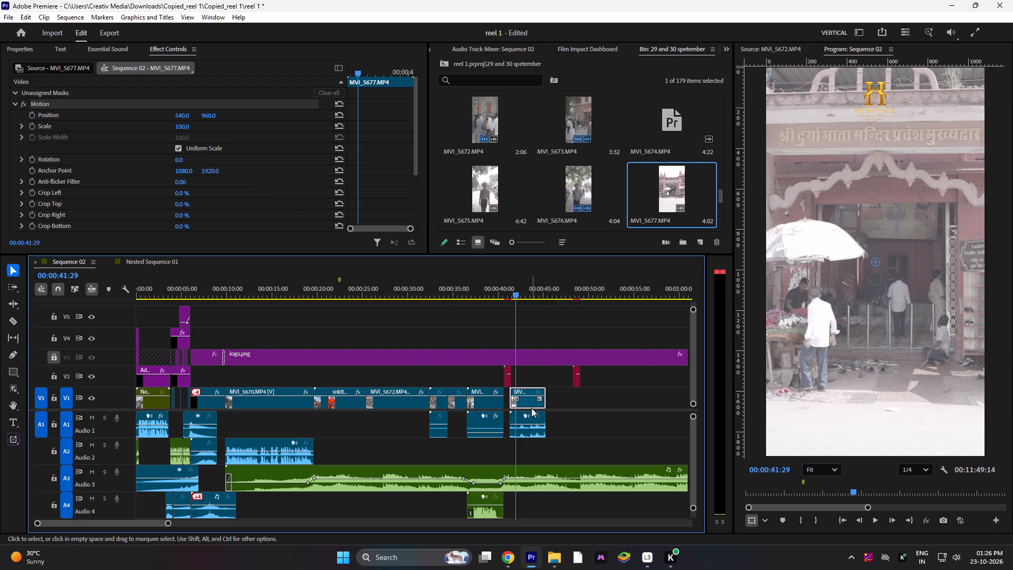
pyautogui.moveTo(531, 408); pyautogui.dragTo(527, 407)
pyautogui.click(540, 431)
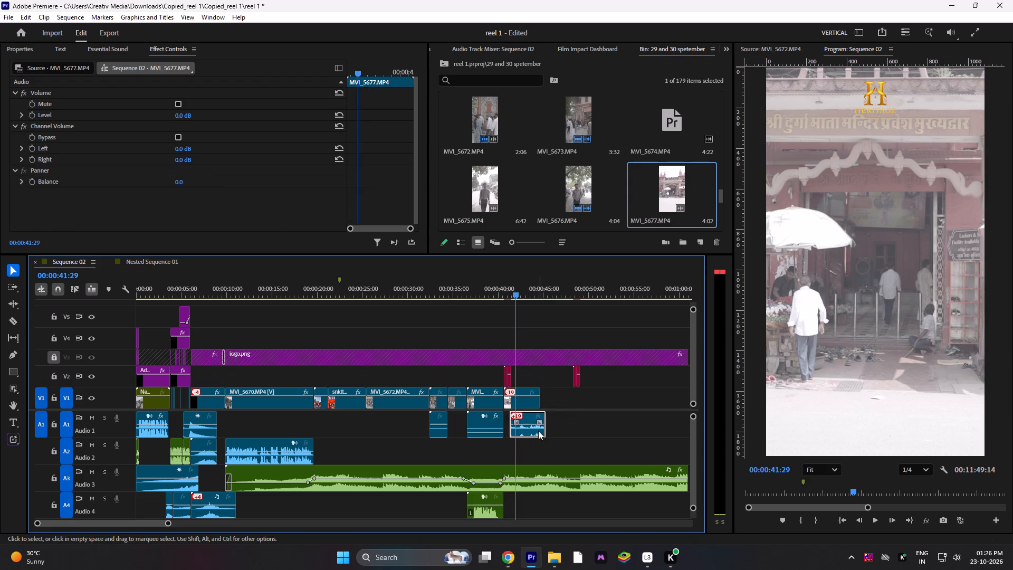
pyautogui.press('Delete')
# Colour-correct MVI_5677 on V1 in Lumetri Color: set contrast to 65.5 and highlights to -42.8, and lower the whites slightly.
pyautogui.click(521, 404)
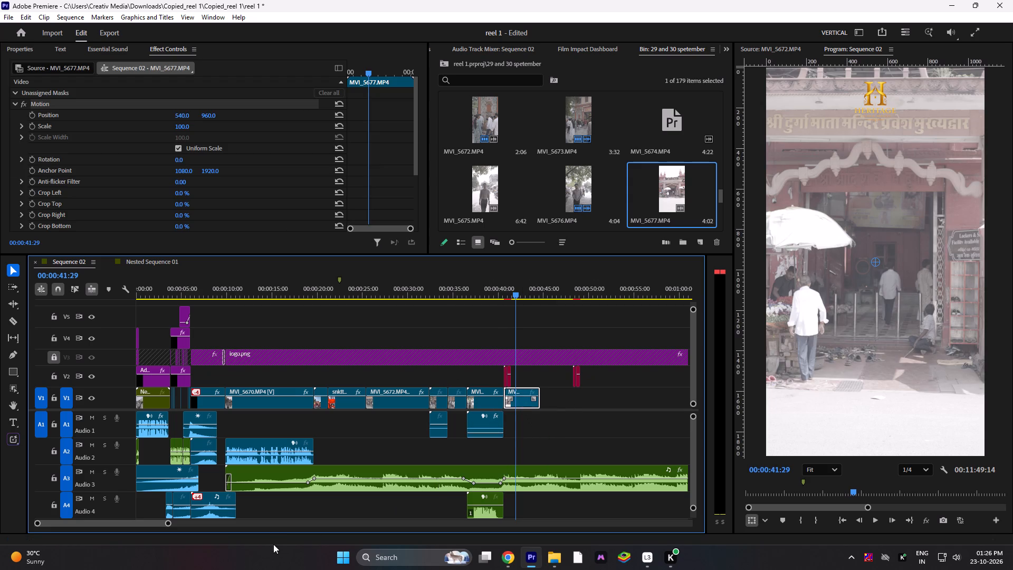
pyautogui.moveTo(168, 522); pyautogui.dragTo(106, 519)
pyautogui.scroll(-11, 207, 167)
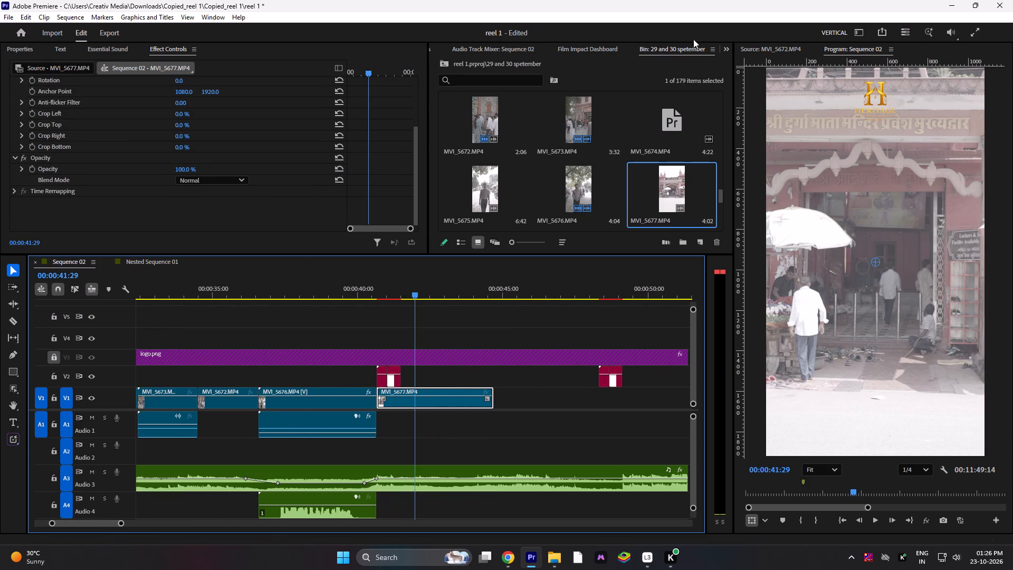
pyautogui.click(724, 47)
pyautogui.click(737, 67)
pyautogui.scroll(-4, 539, 213)
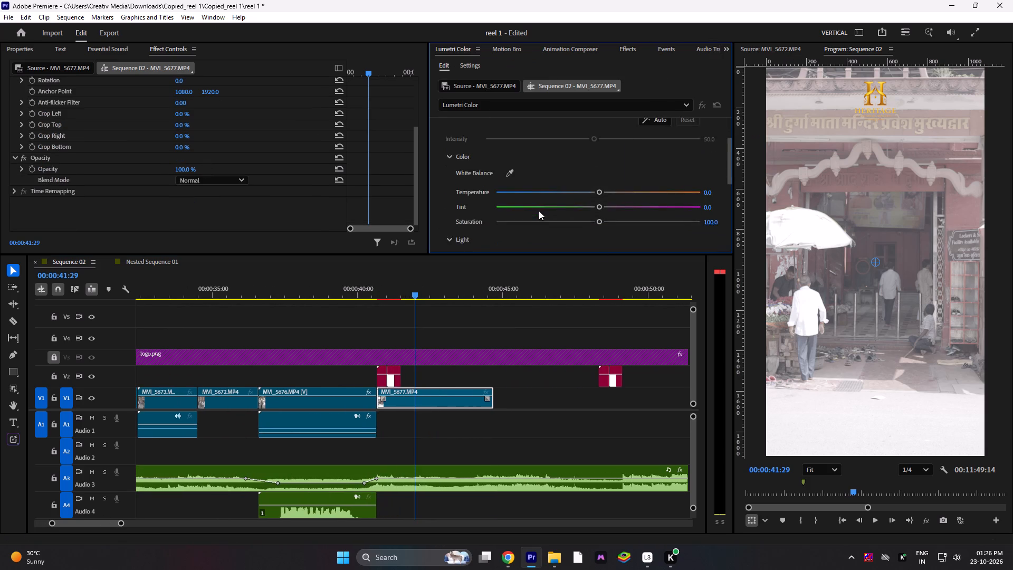
pyautogui.scroll(-8, 539, 211)
pyautogui.moveTo(597, 195); pyautogui.dragTo(636, 197)
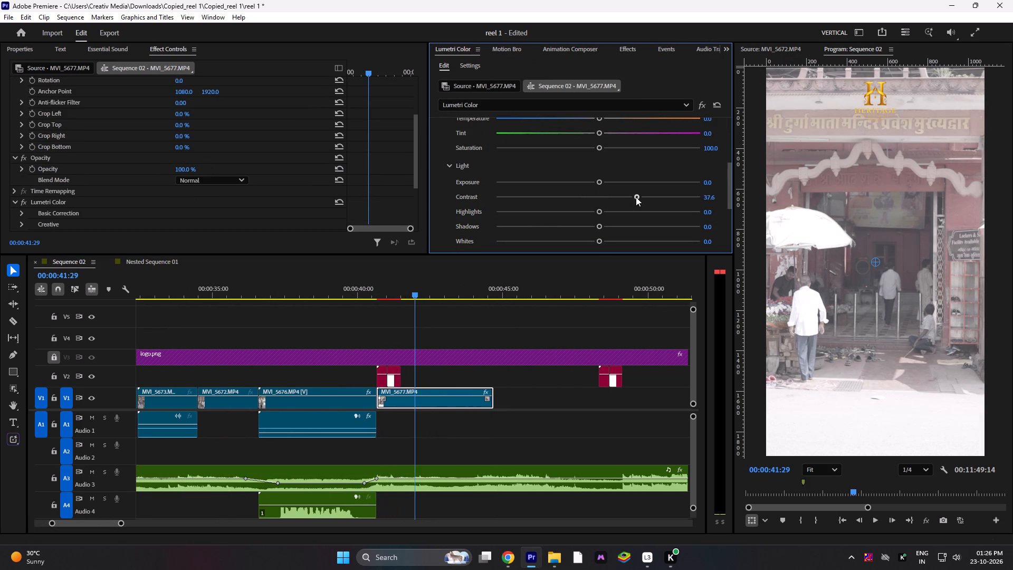
pyautogui.moveTo(636, 197); pyautogui.dragTo(664, 199)
pyautogui.moveTo(597, 214); pyautogui.dragTo(553, 215)
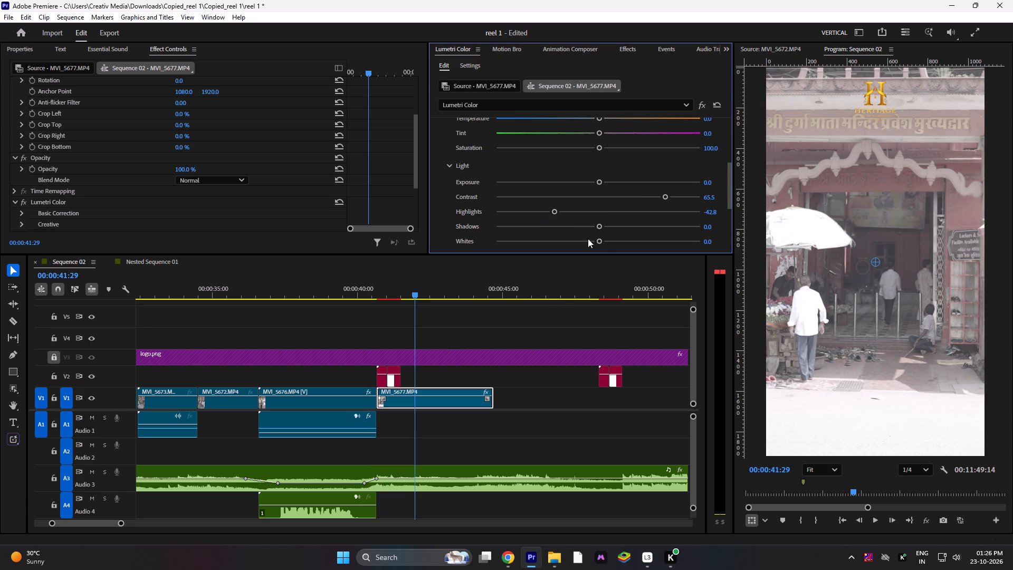
pyautogui.moveTo(599, 241); pyautogui.dragTo(570, 239)
pyautogui.moveTo(570, 239); pyautogui.dragTo(577, 239)
pyautogui.moveTo(577, 239); pyautogui.dragTo(582, 239)
# Move the first Generated Light Leak 9 pair on V2 earlier to straddle the cut between MVI_5676 and MVI_5677, and play it.
pyautogui.moveTo(410, 289); pyautogui.dragTo(364, 297)
pyautogui.moveTo(436, 369); pyautogui.dragTo(372, 375)
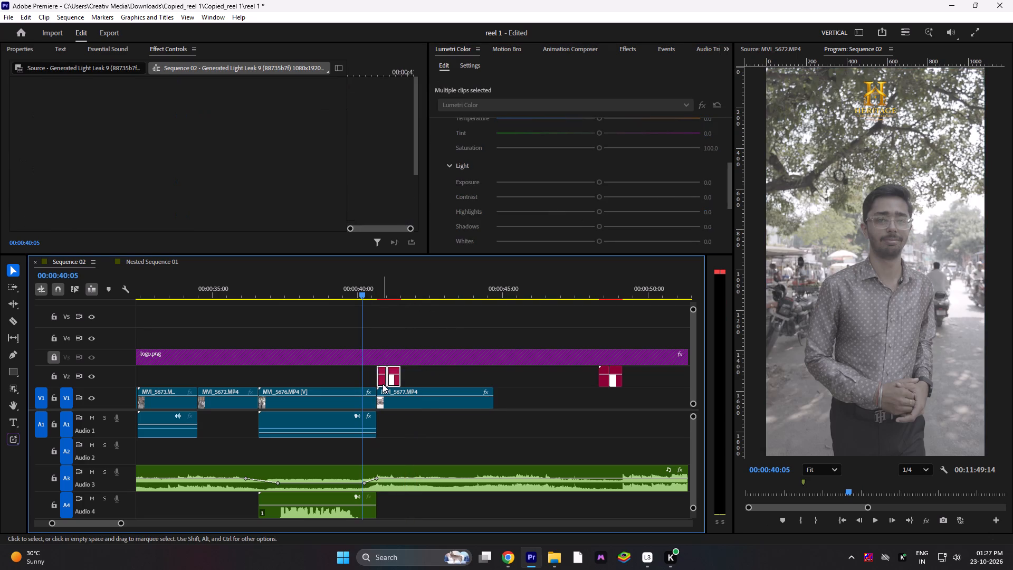
pyautogui.moveTo(383, 384); pyautogui.dragTo(375, 381)
pyautogui.press('space')
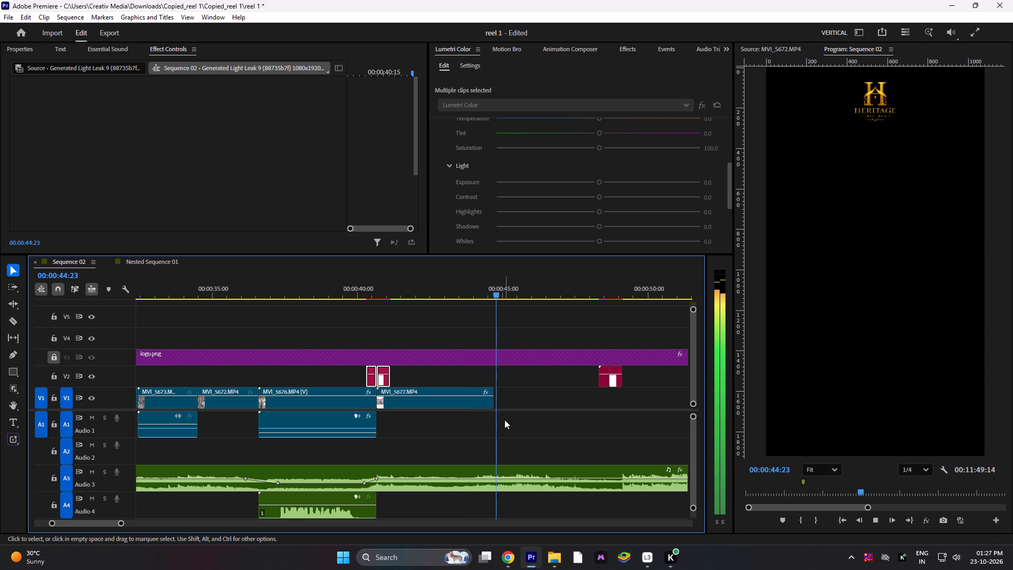
pyautogui.press('space')
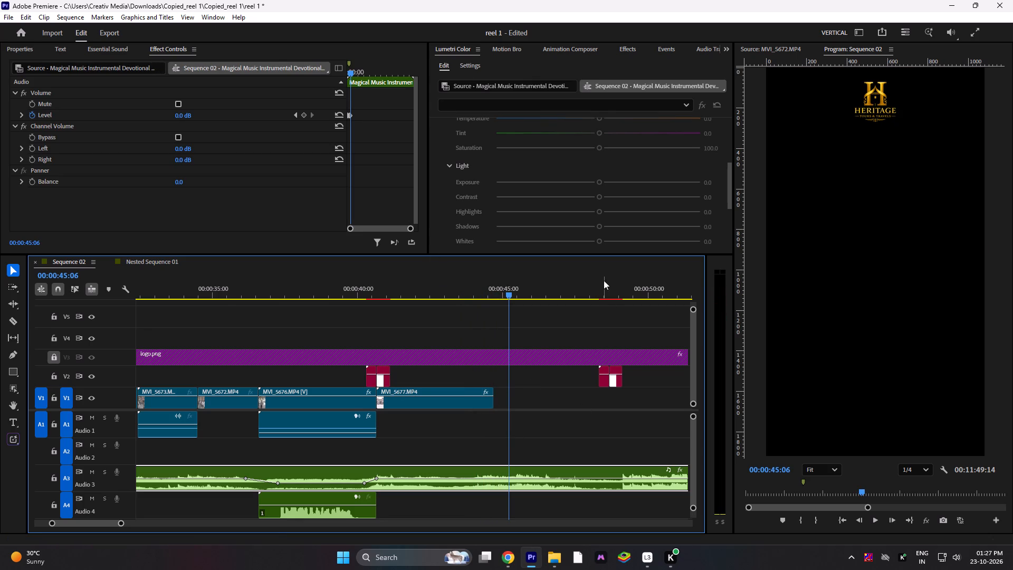
# Open MVI_5678.MP4 from the 29 and 30 spetember bin and scrub through its footage to judge whether it suits the reel.
pyautogui.click(730, 52)
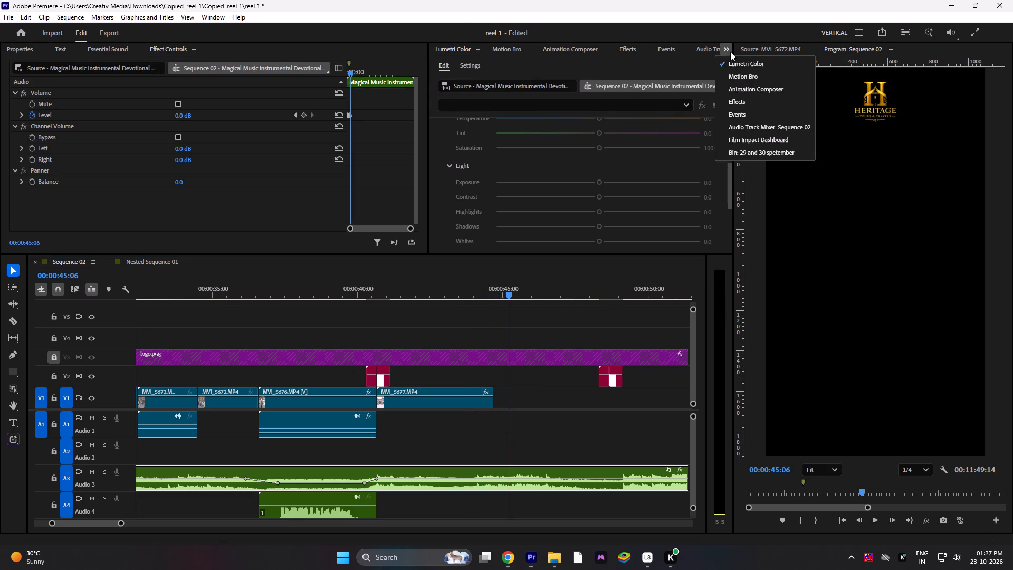
pyautogui.click(738, 156)
pyautogui.scroll(-1, 565, 197)
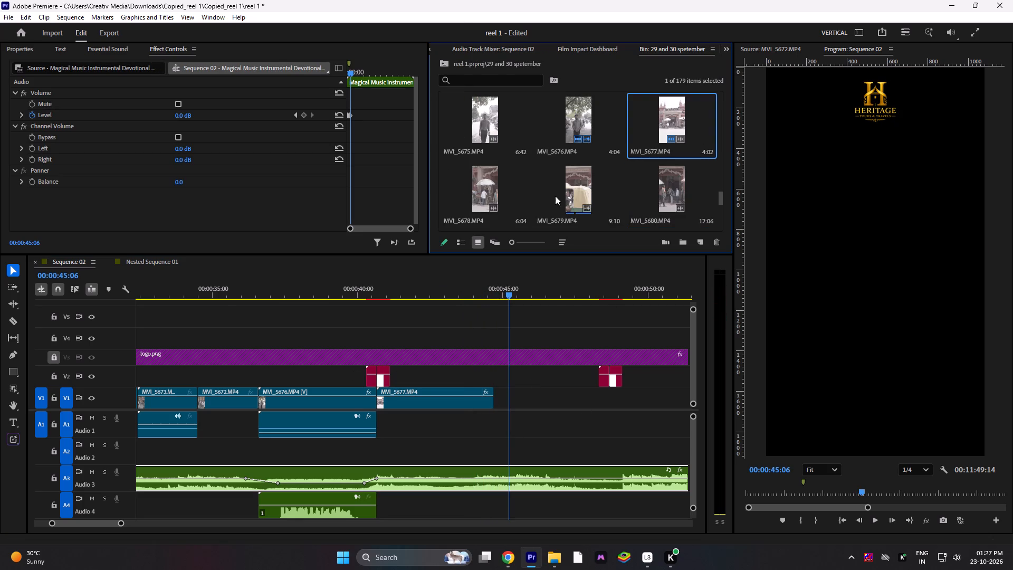
pyautogui.doubleClick(477, 194)
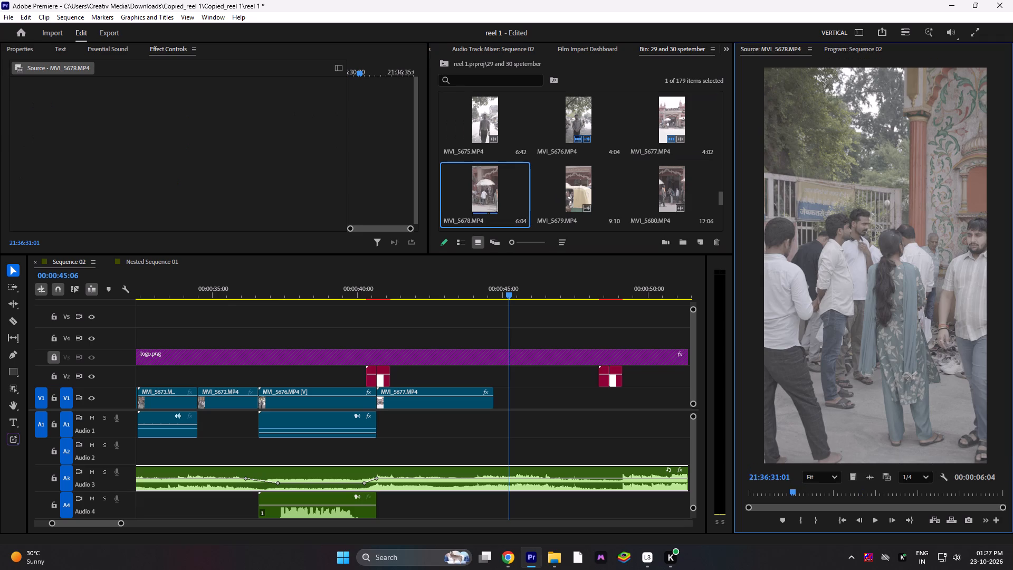
pyautogui.press('space')
pyautogui.press('space')
pyautogui.press('space')
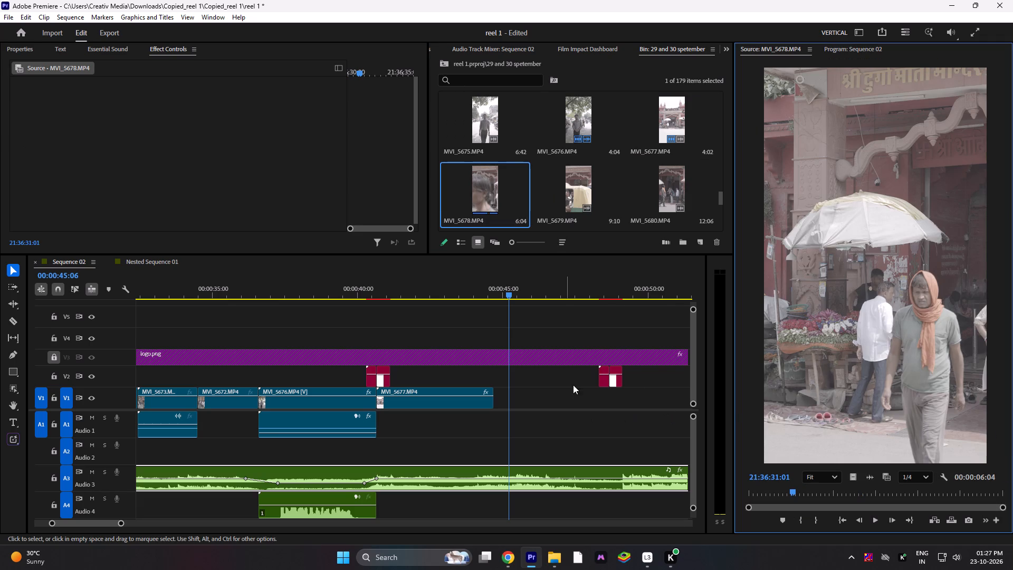
pyautogui.moveTo(834, 493); pyautogui.dragTo(865, 491)
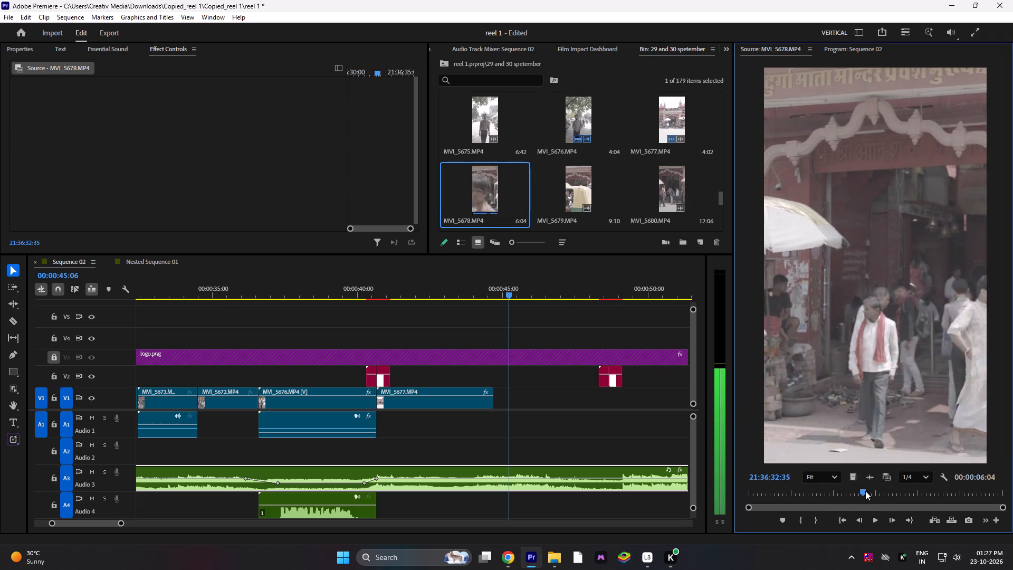
pyautogui.moveTo(865, 491); pyautogui.dragTo(980, 487)
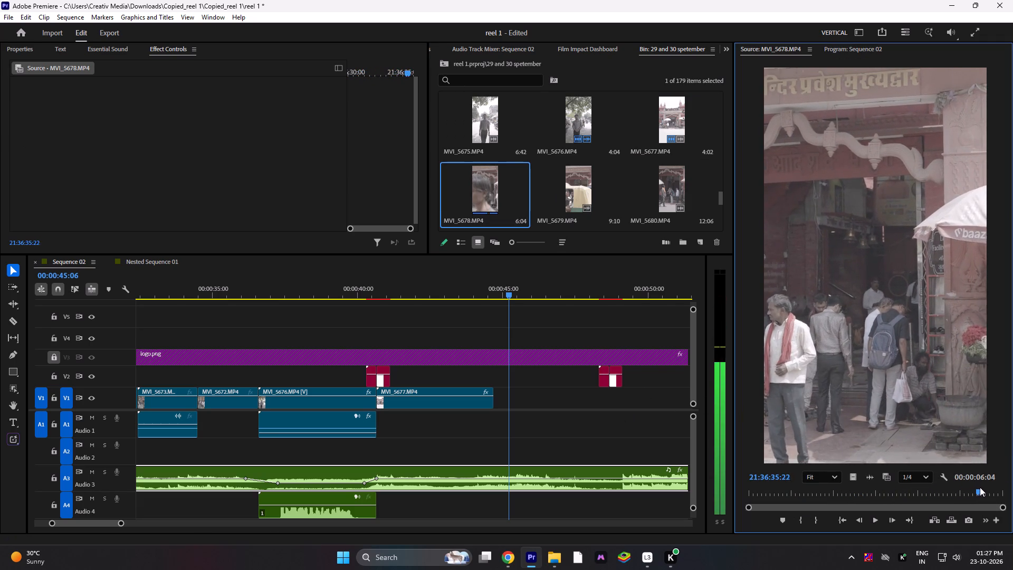
pyautogui.moveTo(980, 487); pyautogui.dragTo(842, 471)
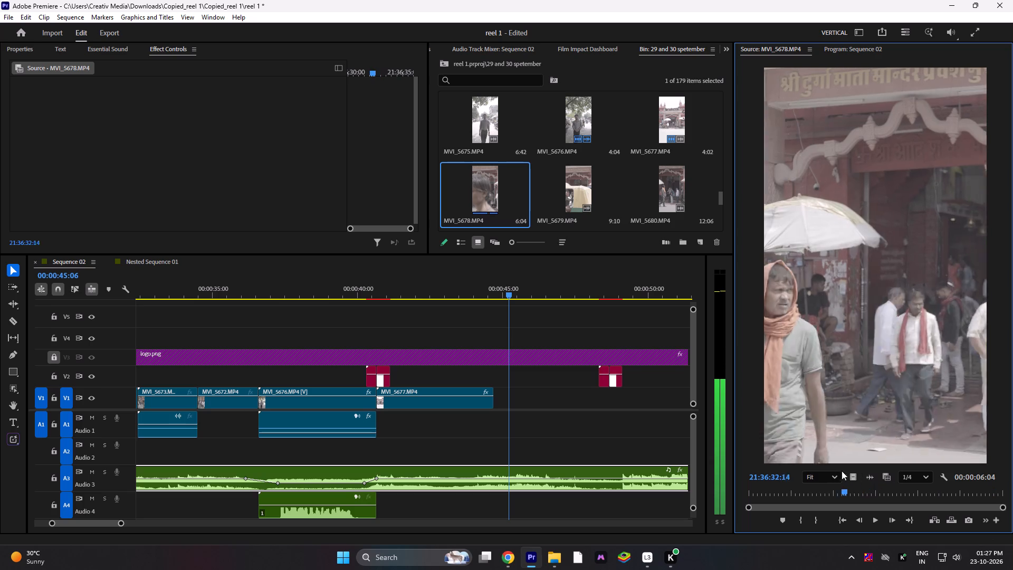
pyautogui.moveTo(842, 471); pyautogui.dragTo(772, 460)
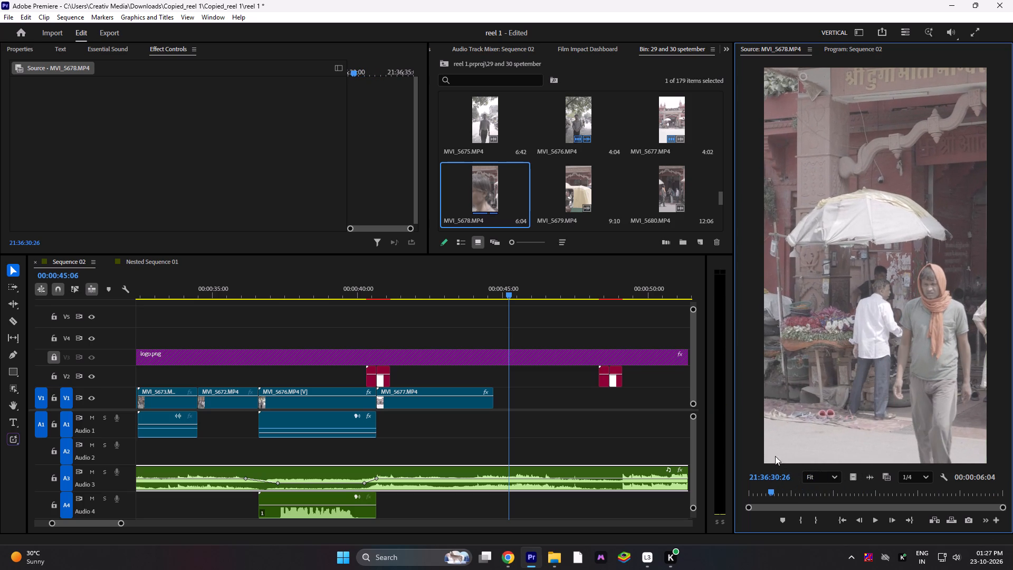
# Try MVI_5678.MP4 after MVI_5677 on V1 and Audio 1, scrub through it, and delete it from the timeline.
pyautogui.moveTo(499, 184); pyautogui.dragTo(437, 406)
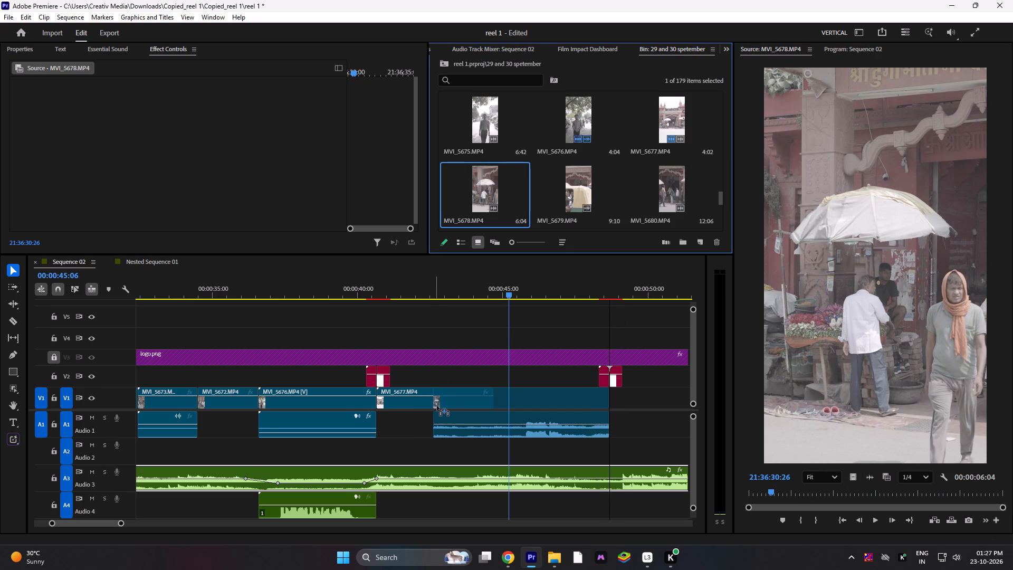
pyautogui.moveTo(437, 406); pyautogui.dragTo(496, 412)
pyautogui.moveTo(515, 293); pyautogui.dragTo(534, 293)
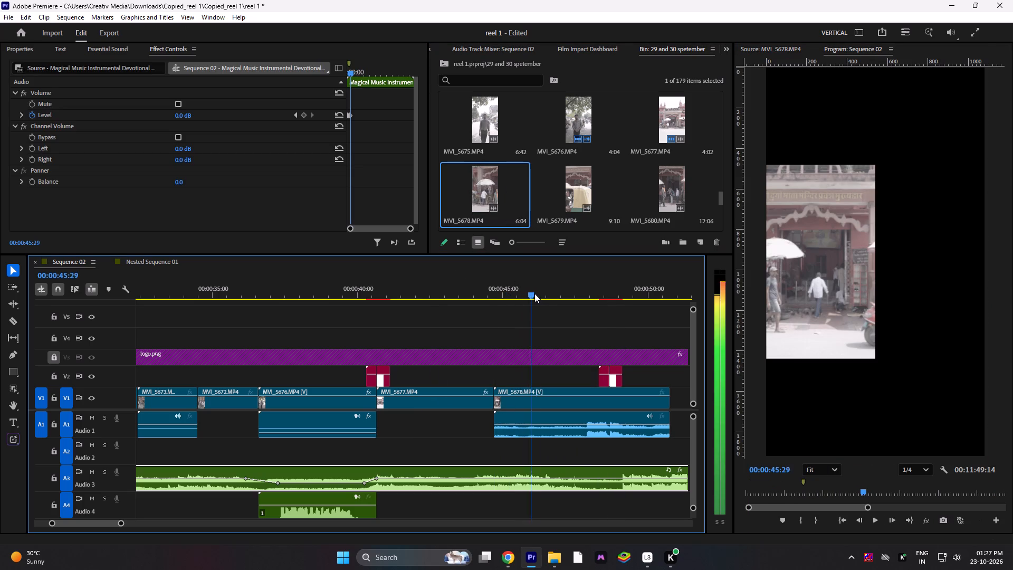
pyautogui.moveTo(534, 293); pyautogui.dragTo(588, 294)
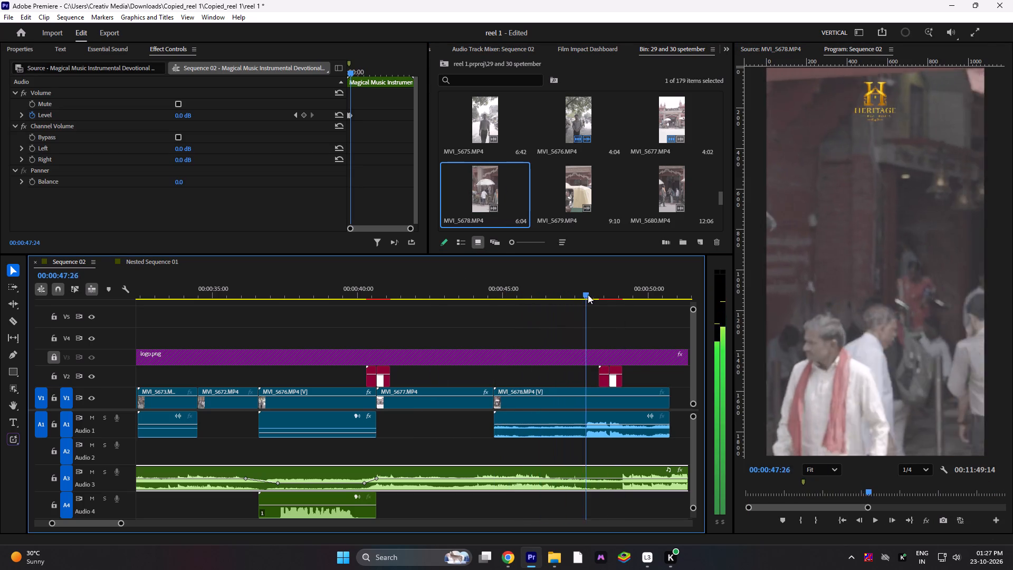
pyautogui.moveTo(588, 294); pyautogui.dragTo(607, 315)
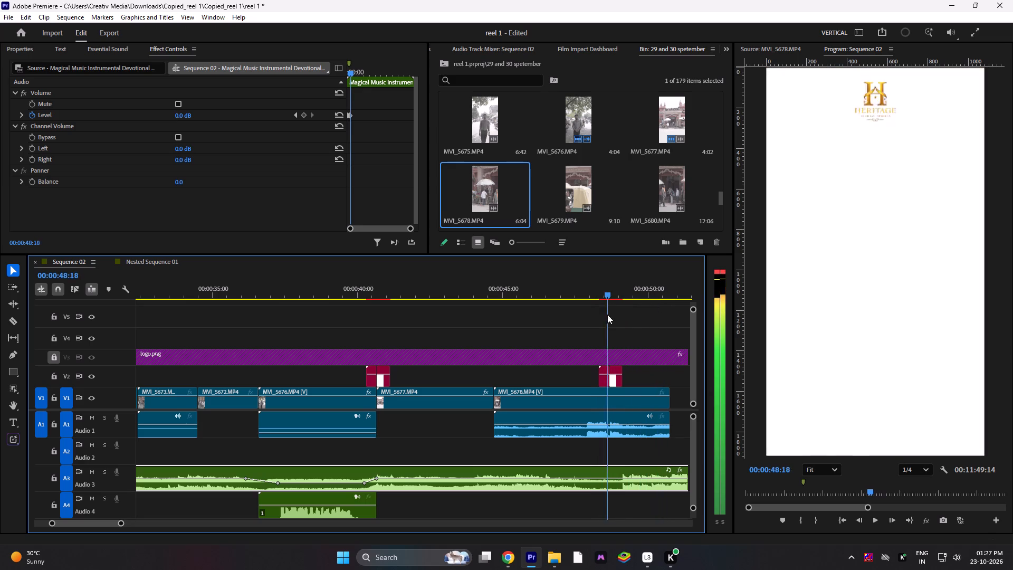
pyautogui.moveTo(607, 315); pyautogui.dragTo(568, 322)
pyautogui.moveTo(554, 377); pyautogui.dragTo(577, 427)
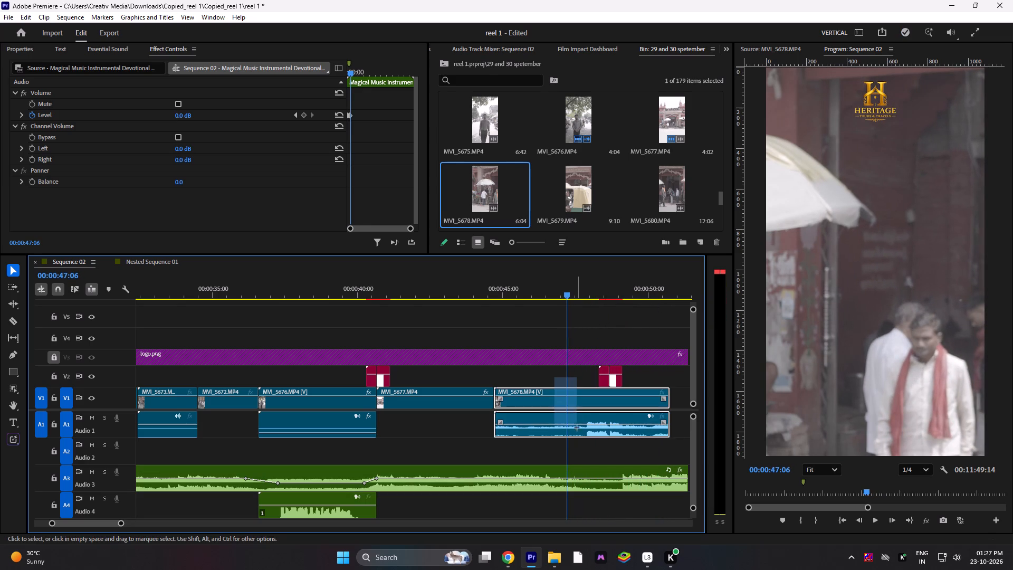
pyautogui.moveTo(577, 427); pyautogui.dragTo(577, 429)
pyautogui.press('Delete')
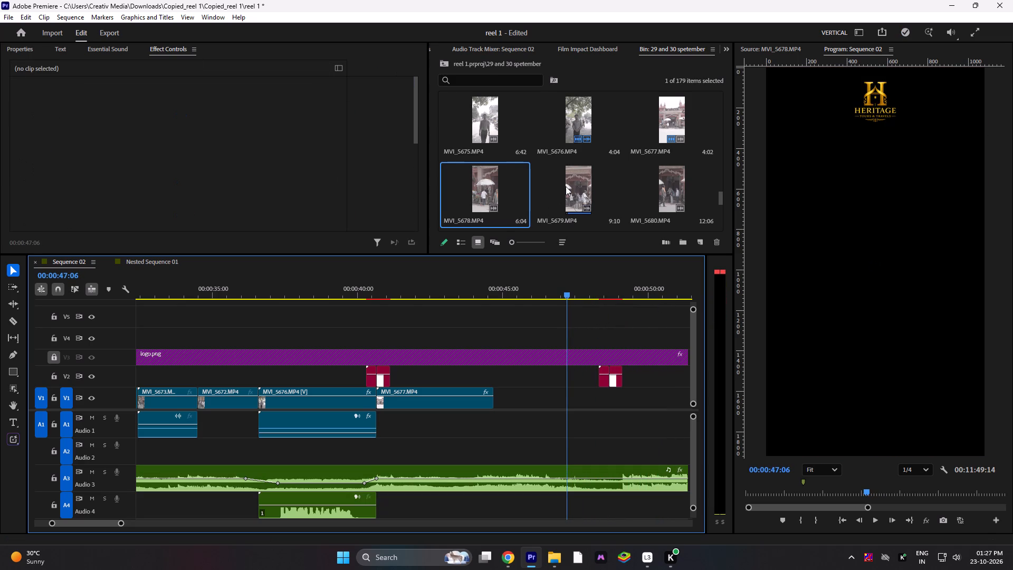
# Preview MVI_5679.MP4 from the bin and place it directly after MVI_5677 on V1 and Audio 1.
pyautogui.moveTo(582, 187); pyautogui.dragTo(581, 194)
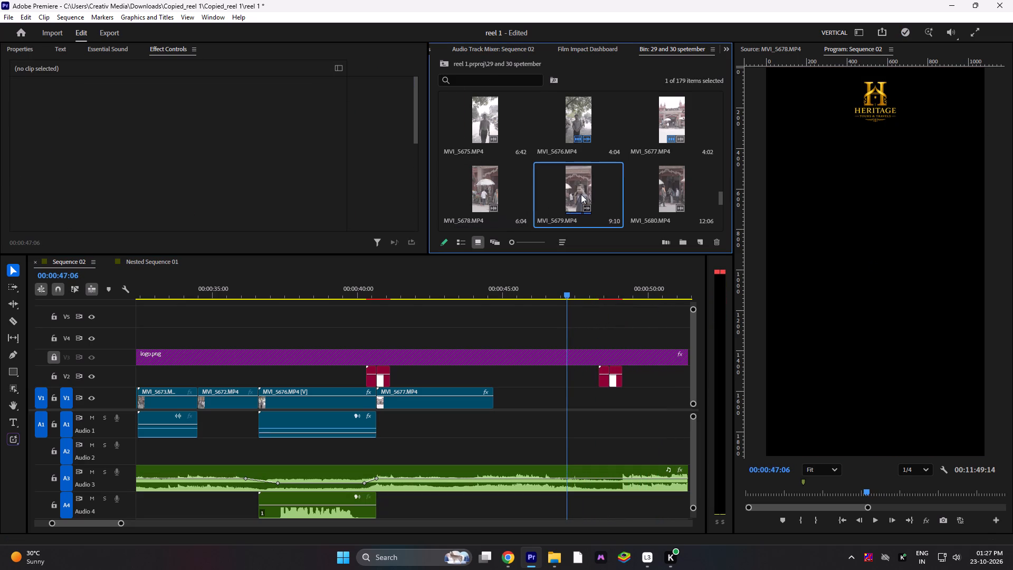
pyautogui.moveTo(581, 194); pyautogui.dragTo(576, 205)
pyautogui.doubleClick(576, 205)
pyautogui.press('space')
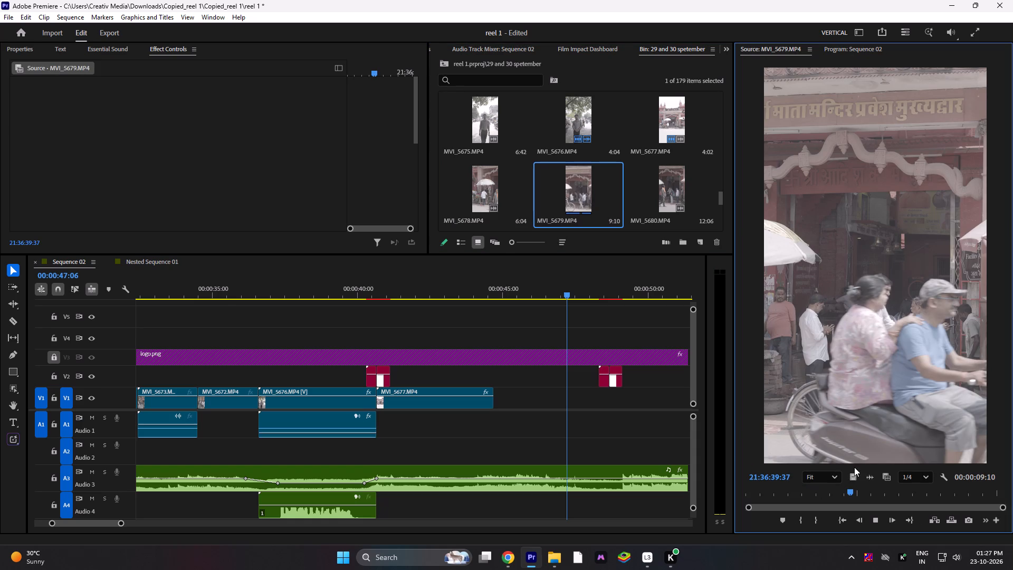
pyautogui.click(876, 516)
pyautogui.click(874, 520)
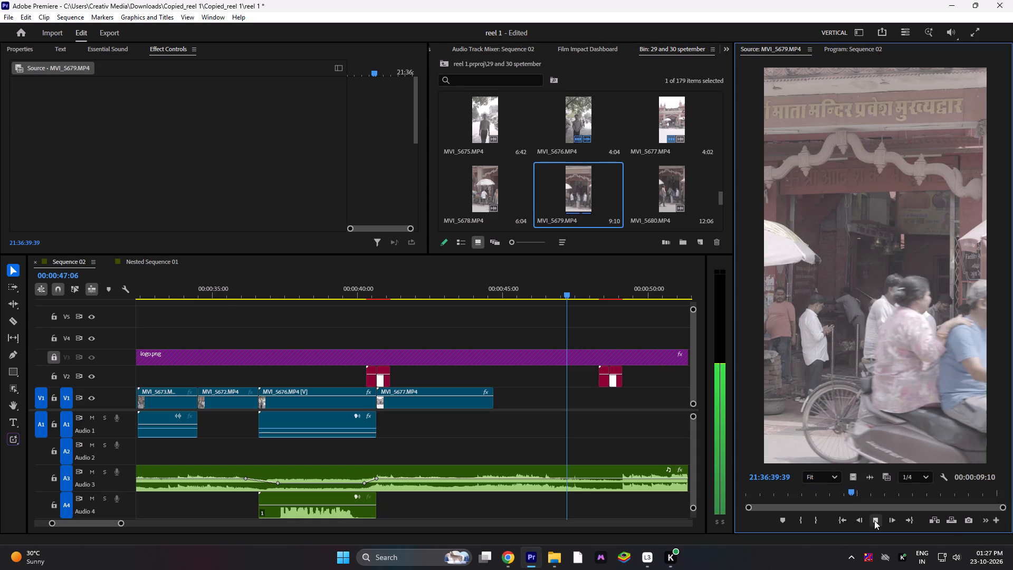
pyautogui.press('space')
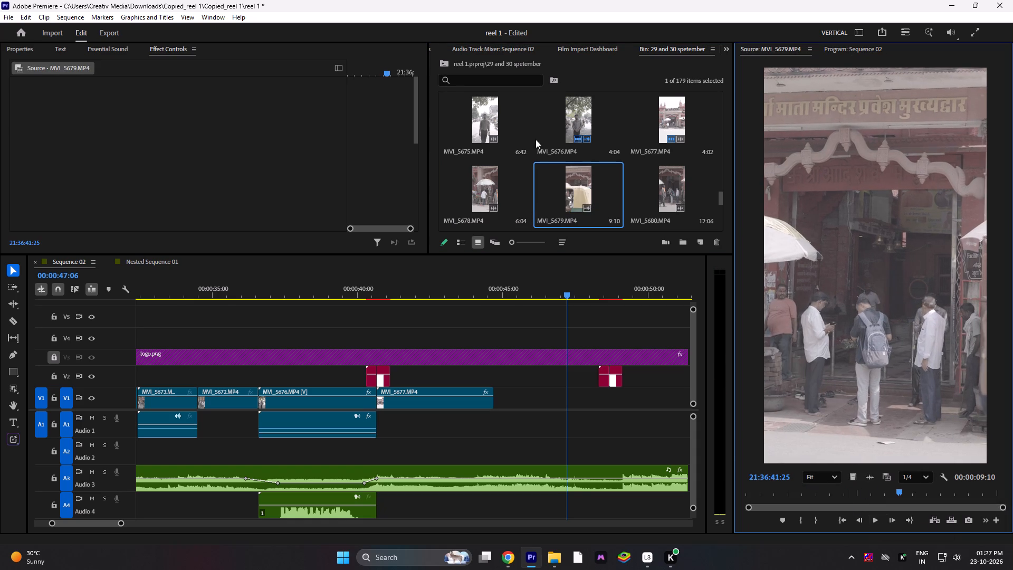
pyautogui.moveTo(576, 196); pyautogui.dragTo(494, 430)
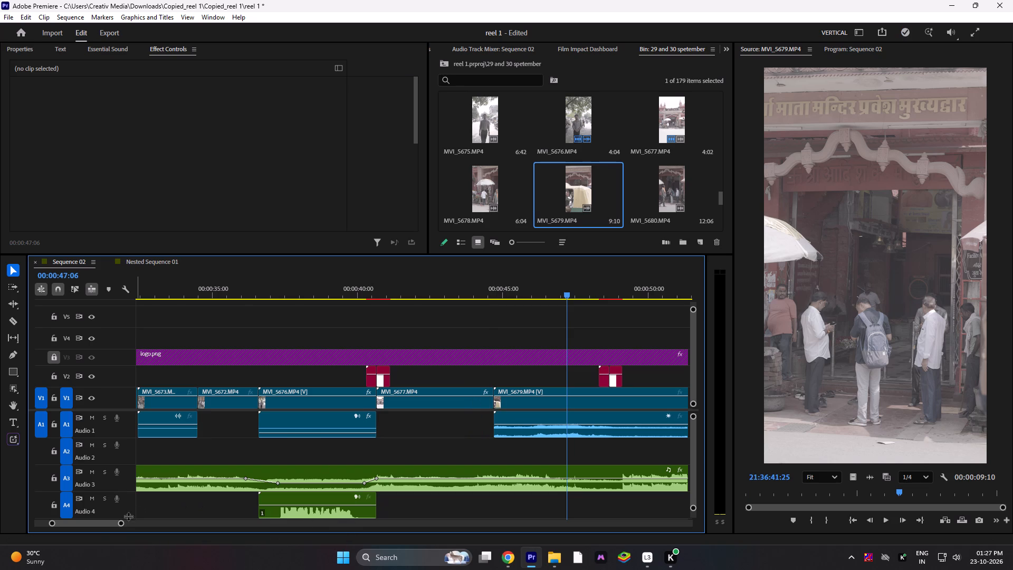
# Move the second light leak pair on V2 earlier to straddle the cut between MVI_5677 and MVI_5679.
pyautogui.moveTo(121, 523); pyautogui.dragTo(184, 531)
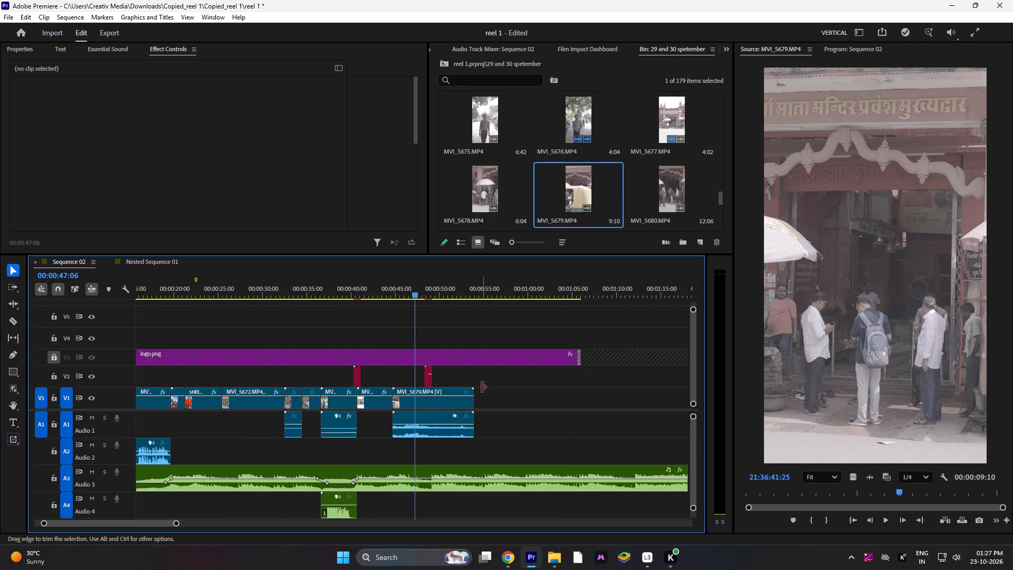
pyautogui.moveTo(467, 370); pyautogui.dragTo(416, 376)
pyautogui.moveTo(428, 382); pyautogui.dragTo(407, 382)
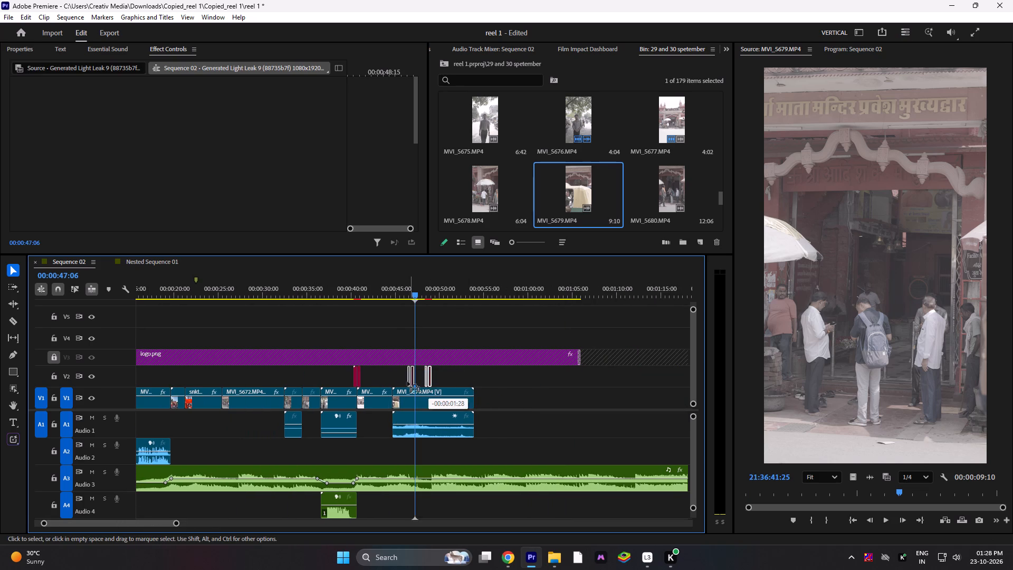
pyautogui.moveTo(407, 382); pyautogui.dragTo(394, 382)
# Play across the cut into MVI_5679 on V1 and fit that clip to the frame at a scale of 50.
pyautogui.click(389, 289)
pyautogui.press('space')
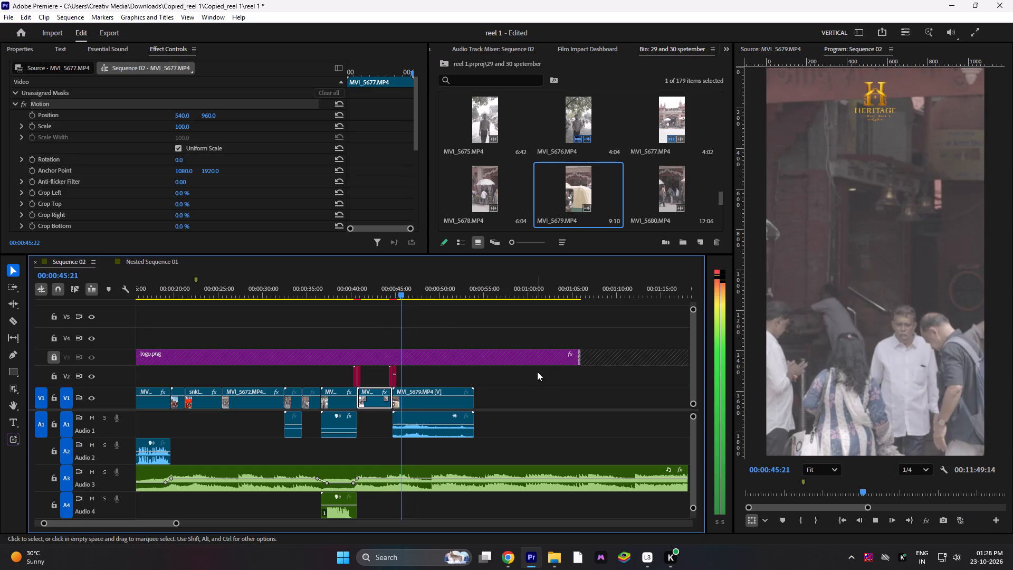
pyautogui.press('space')
pyautogui.write('f')
pyautogui.press('space')
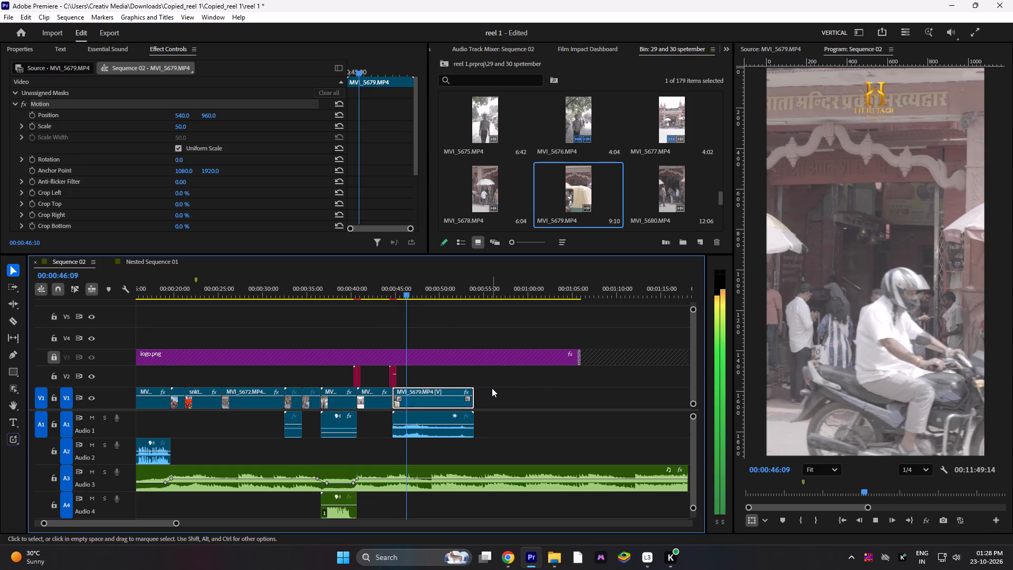
pyautogui.press('space')
pyautogui.press('space')
pyautogui.press('space')
pyautogui.press('space')
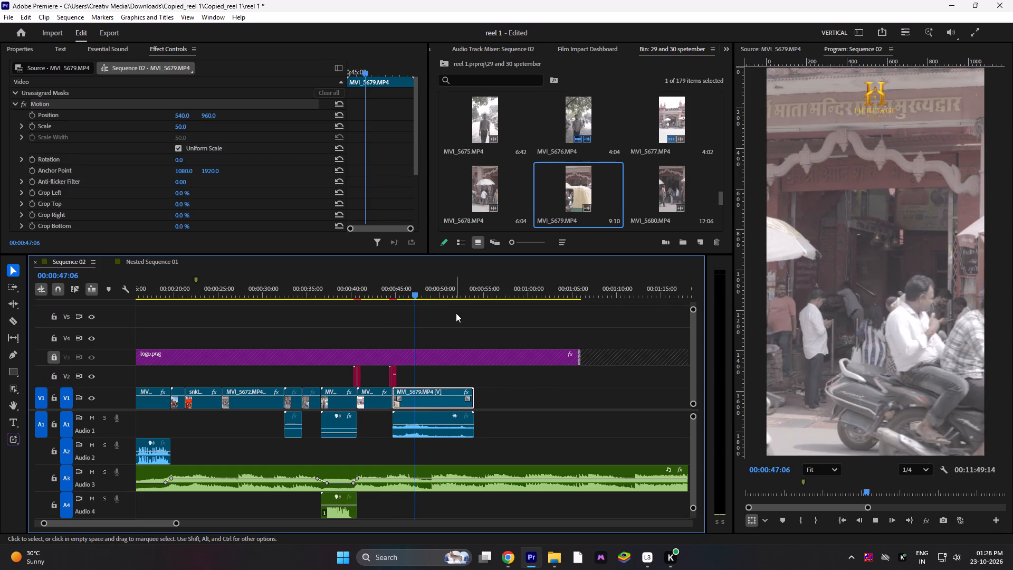
pyautogui.press('space')
pyautogui.press('space')
pyautogui.press('space')
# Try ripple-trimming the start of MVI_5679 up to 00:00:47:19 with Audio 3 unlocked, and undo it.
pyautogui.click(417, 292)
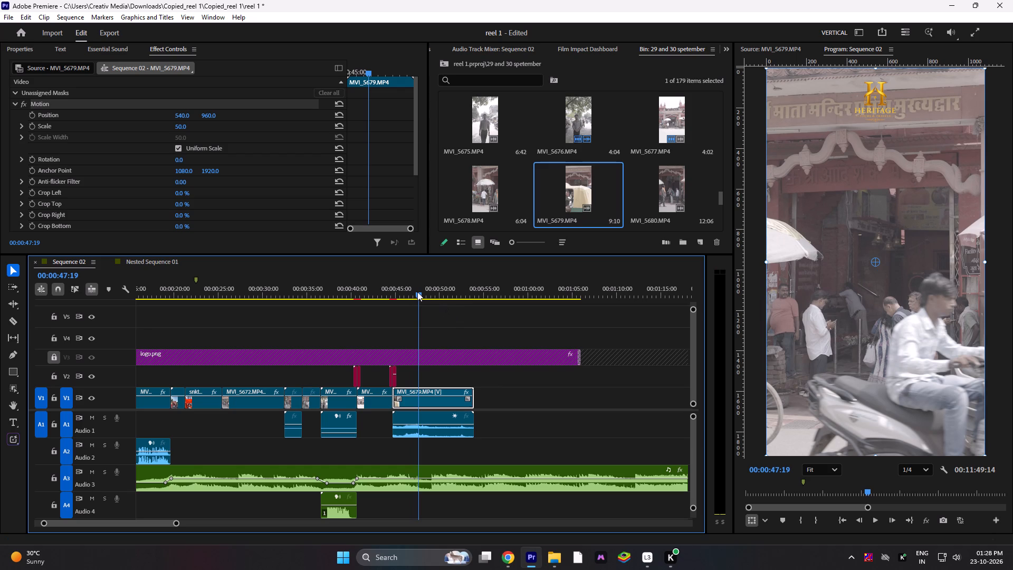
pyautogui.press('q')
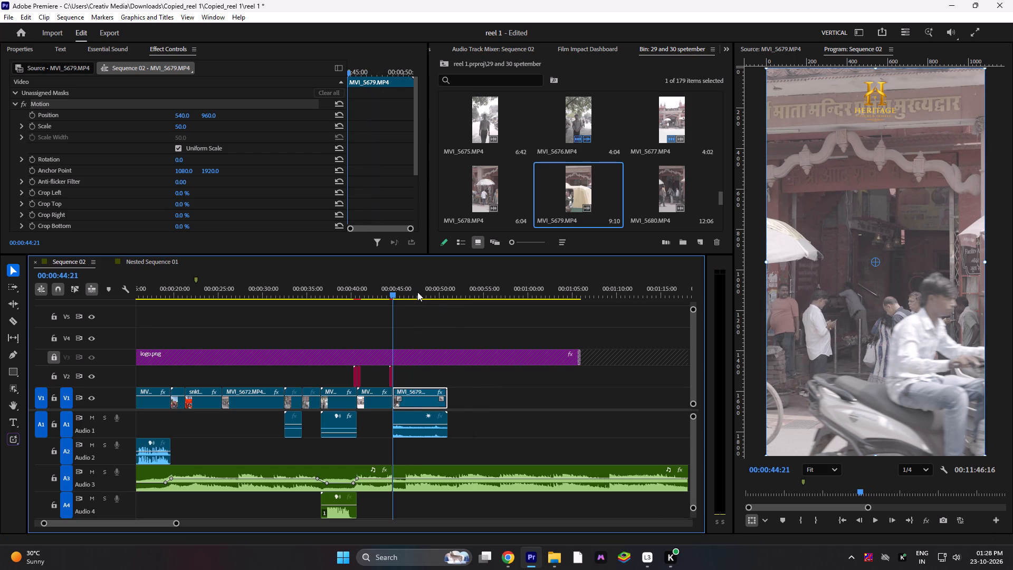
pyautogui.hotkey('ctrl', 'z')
# Lock the music track Audio 3 and ripple-trim the opening of MVI_5679 in two passes, removing the unwanted start footage.
pyautogui.click(56, 477)
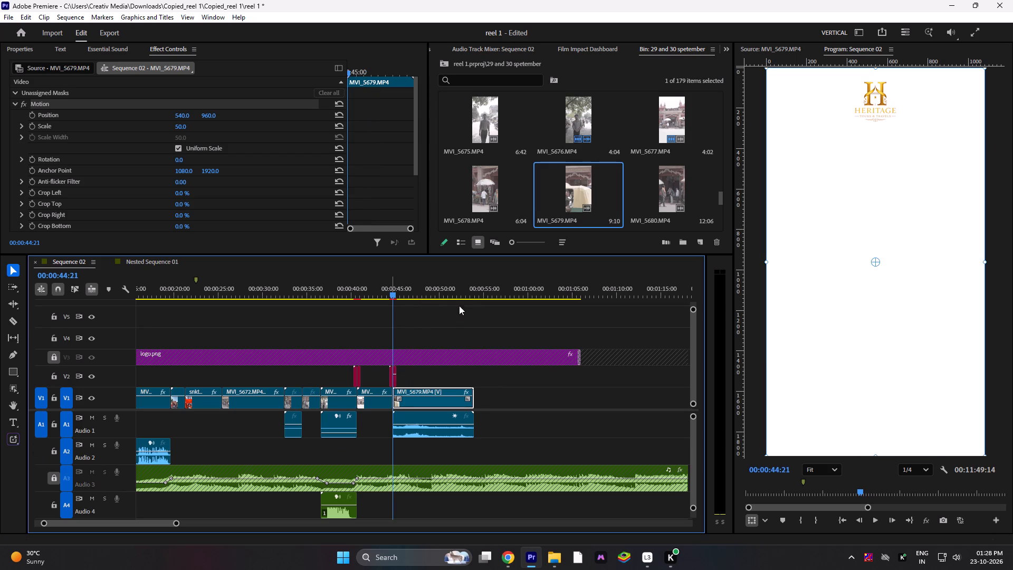
pyautogui.moveTo(395, 287); pyautogui.dragTo(417, 296)
pyautogui.write('q')
pyautogui.press('space')
pyautogui.write('q')
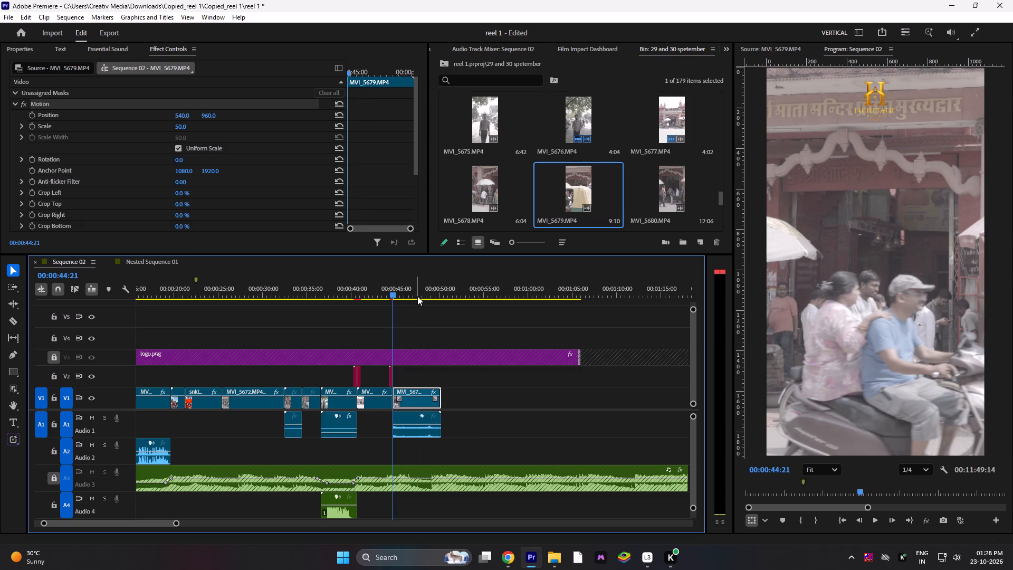
# Play the shortened MVI_5679 and trim the end of its video and audio back to 00:00:49:01.
pyautogui.press('space')
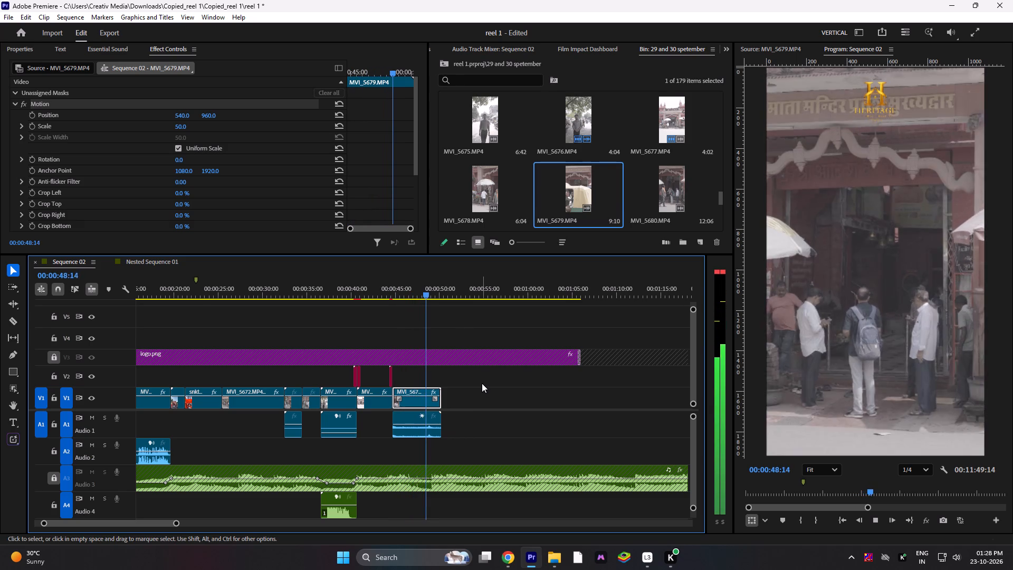
pyautogui.moveTo(442, 398); pyautogui.dragTo(439, 398)
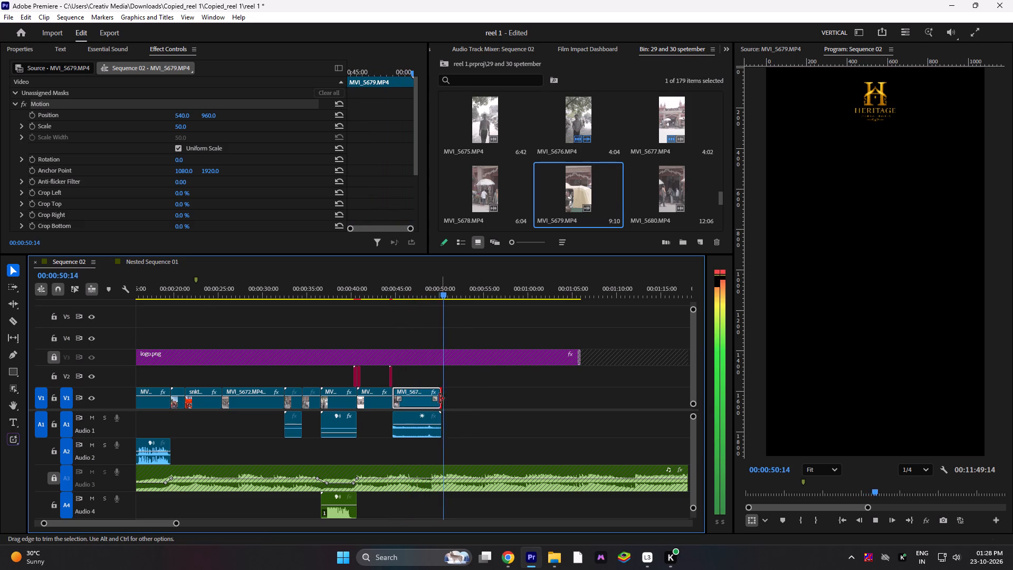
pyautogui.moveTo(439, 398); pyautogui.dragTo(436, 401)
pyautogui.click(432, 284)
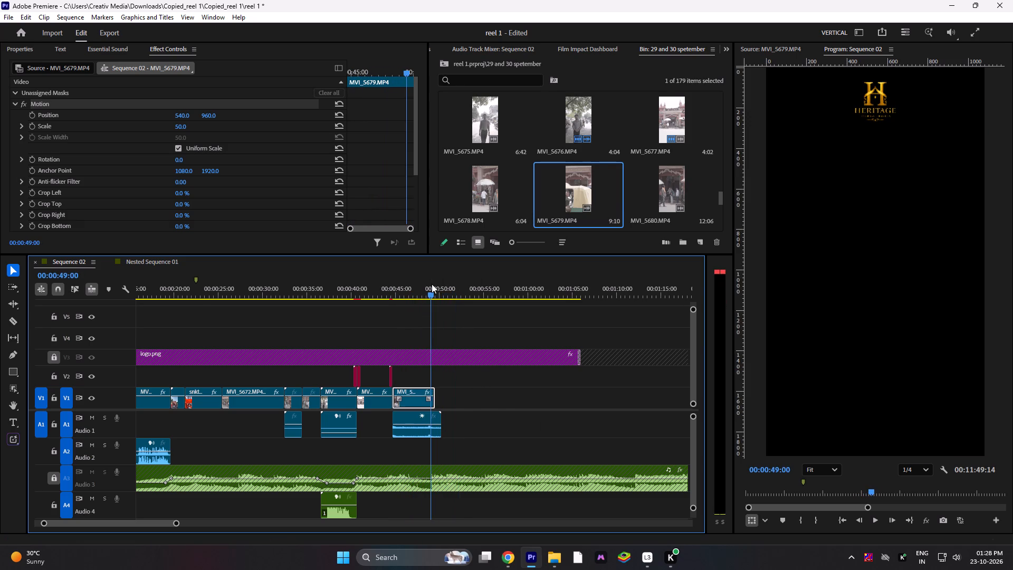
pyautogui.click(443, 394)
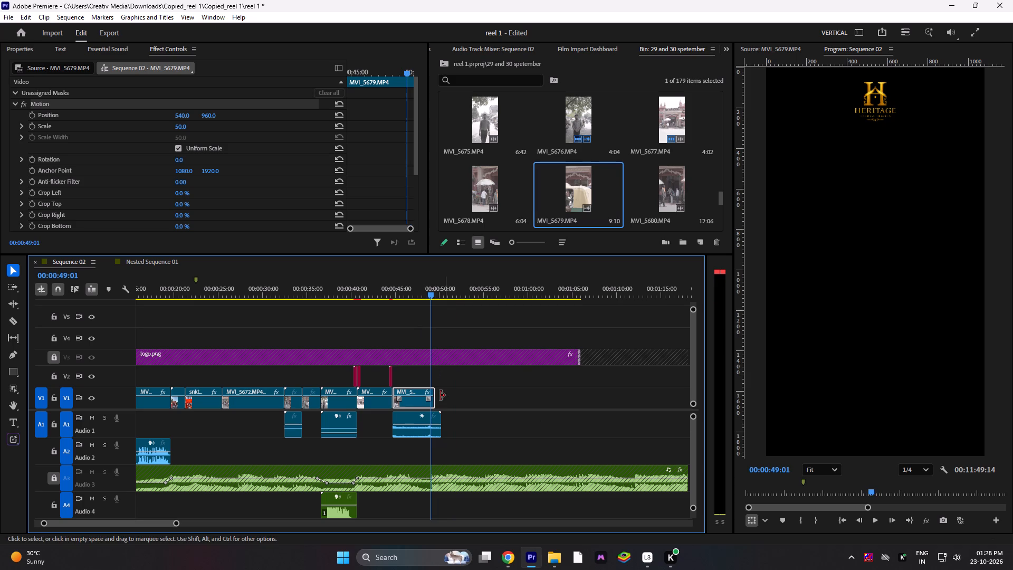
pyautogui.click(439, 395)
pyautogui.moveTo(446, 419); pyautogui.dragTo(436, 419)
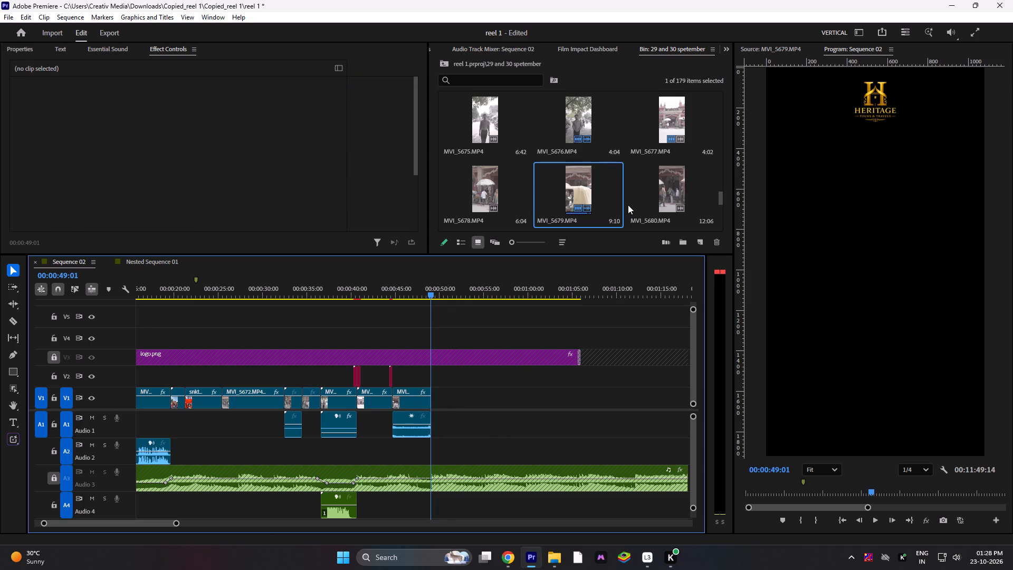
# Preview MVI_5680.MP4 from the bin, place it directly after MVI_5679 on V1 and Audio 1, and play it.
pyautogui.doubleClick(675, 192)
pyautogui.moveTo(672, 185); pyautogui.dragTo(575, 268)
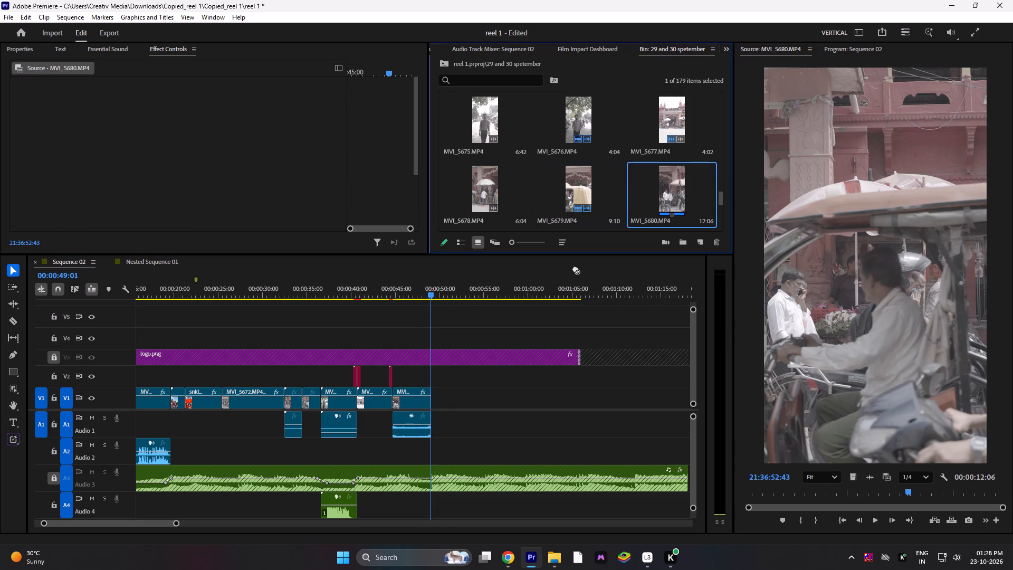
pyautogui.moveTo(575, 268); pyautogui.dragTo(430, 397)
pyautogui.press('space')
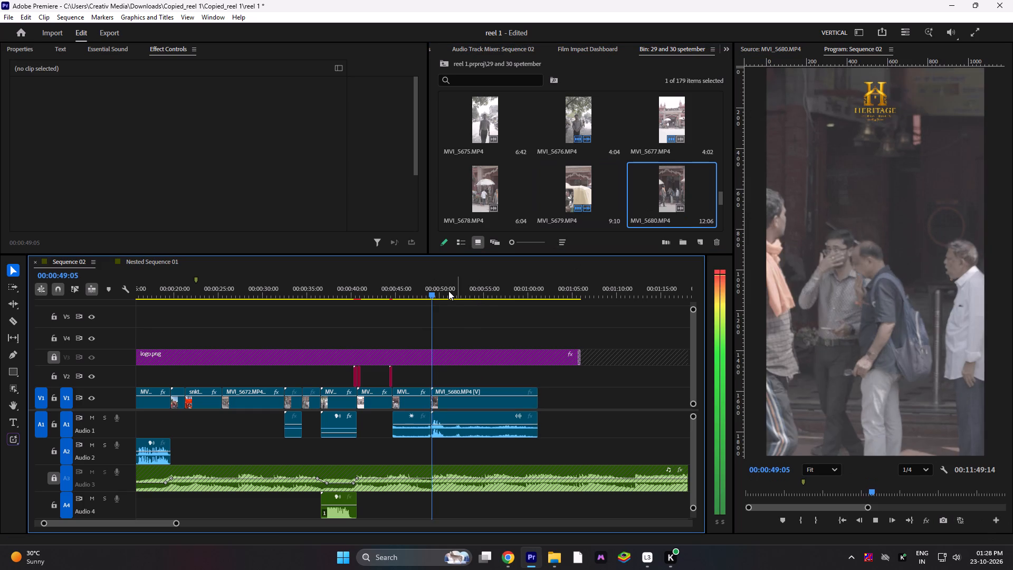
# Fit MVI_5680 to the frame at a scale of 50 and ripple-trim its opening twice, keeping about its last 3 seconds.
pyautogui.moveTo(448, 291); pyautogui.dragTo(463, 294)
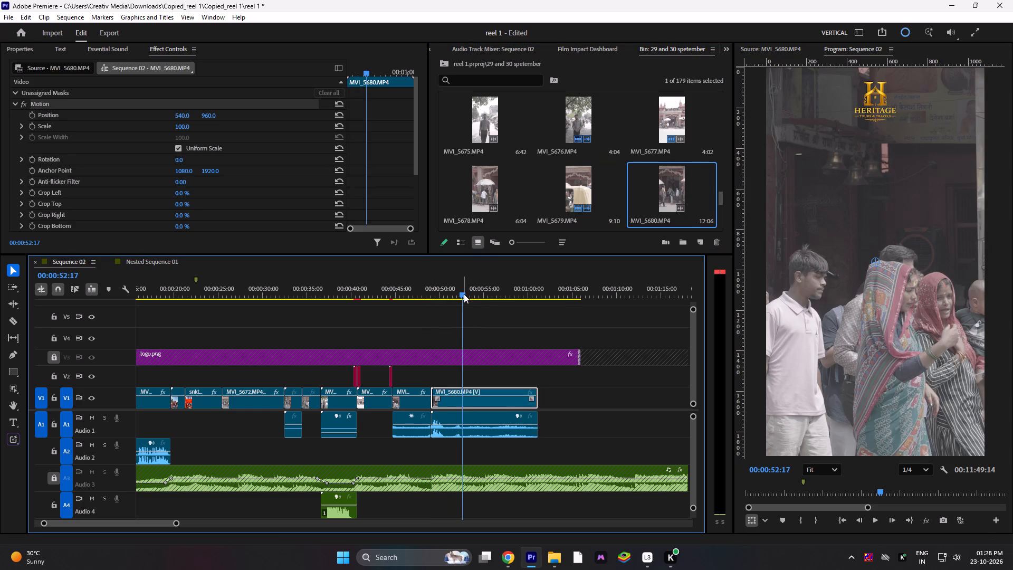
pyautogui.write('q')
pyautogui.press('space')
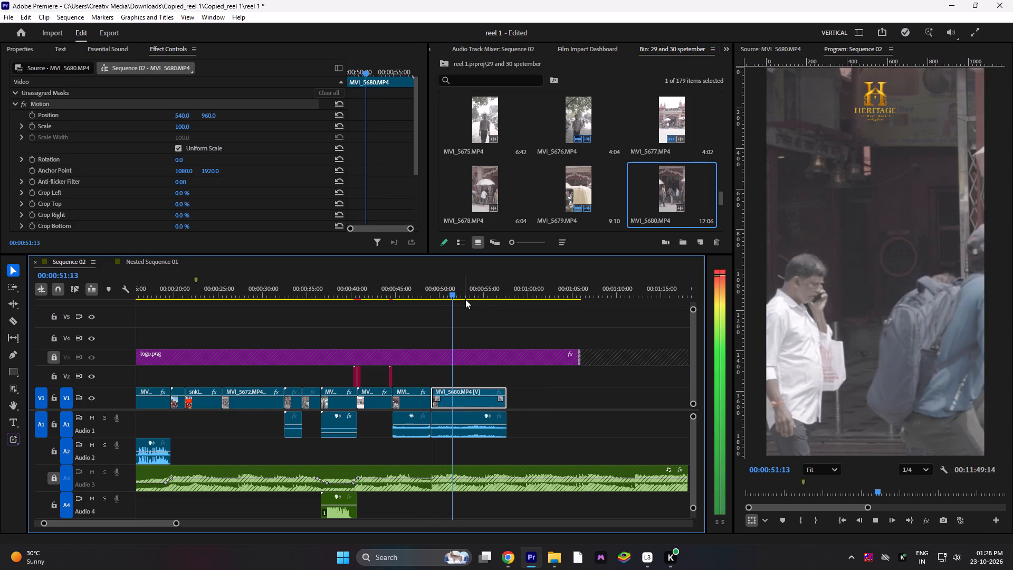
pyautogui.press('space')
pyautogui.write('f')
pyautogui.press('space')
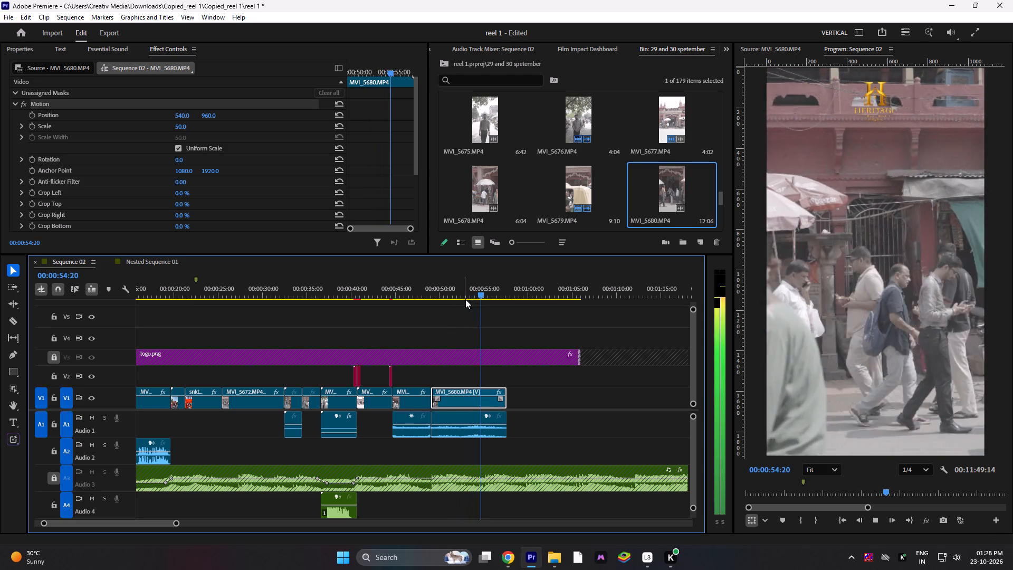
pyautogui.press('space')
pyautogui.moveTo(489, 285); pyautogui.dragTo(489, 284)
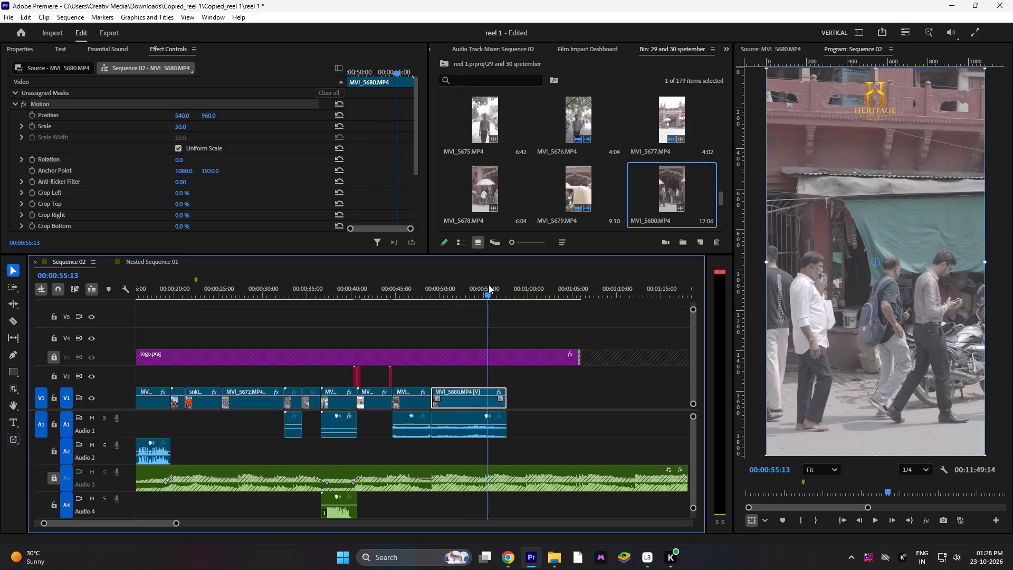
pyautogui.moveTo(489, 284); pyautogui.dragTo(479, 288)
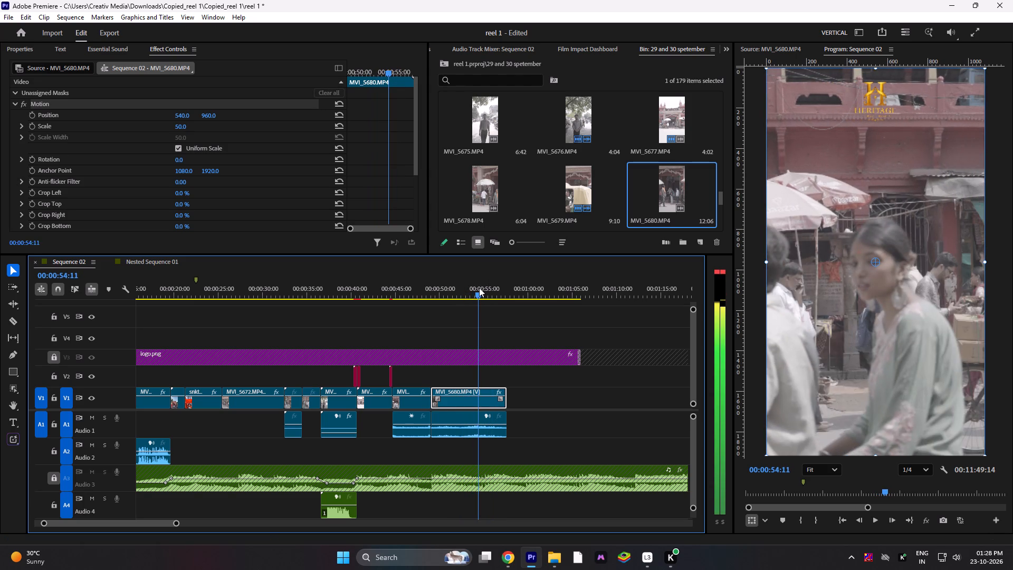
pyautogui.moveTo(479, 288); pyautogui.dragTo(481, 288)
pyautogui.write('q')
pyautogui.press('space')
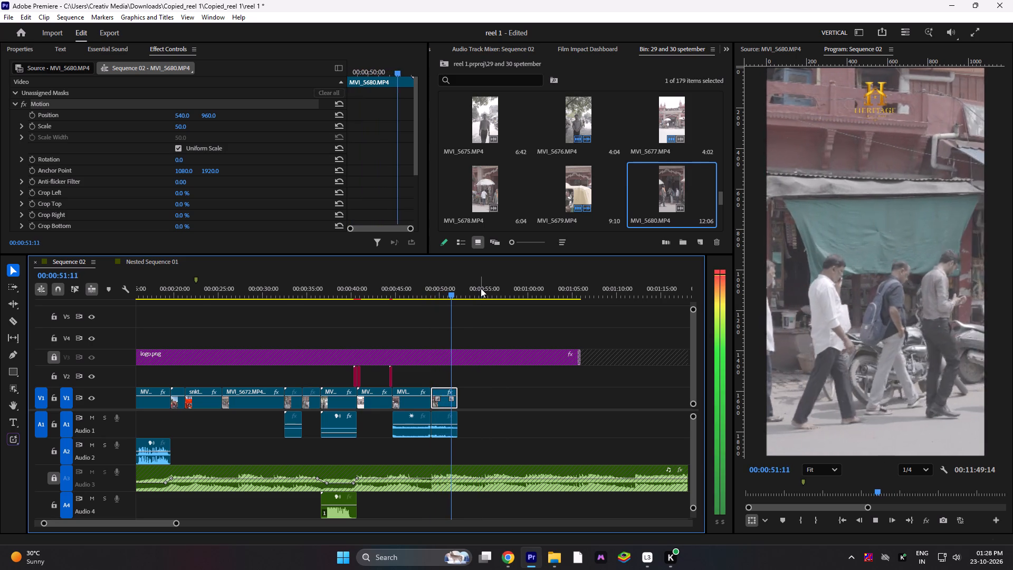
pyautogui.press('space')
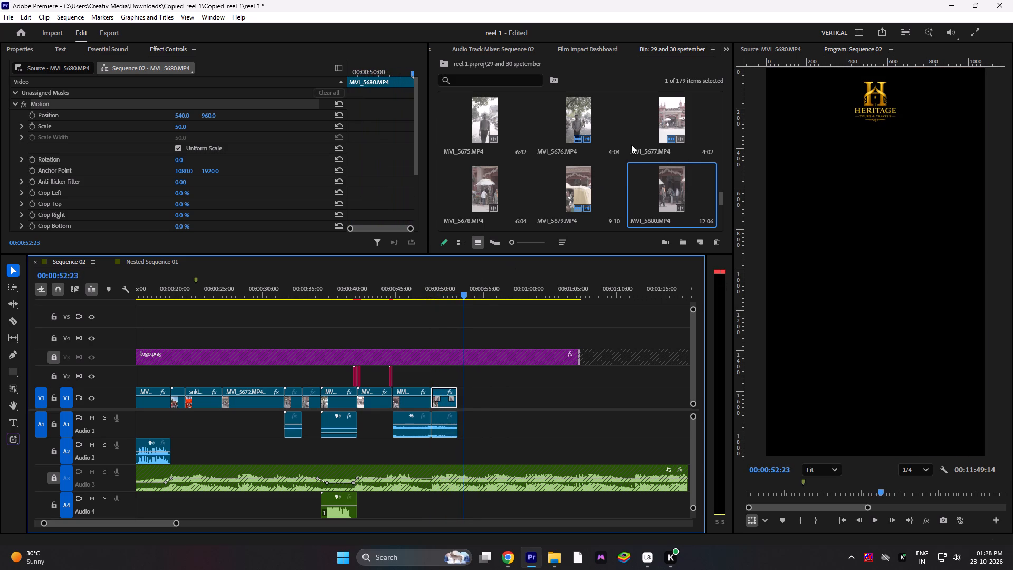
# Place MVI_5685.MP4 directly after MVI_5680 on V1 and Audio 1 and fit it to the frame at a scale of 50.
pyautogui.scroll(-1, 631, 145)
pyautogui.moveTo(479, 193); pyautogui.dragTo(459, 408)
pyautogui.press('space')
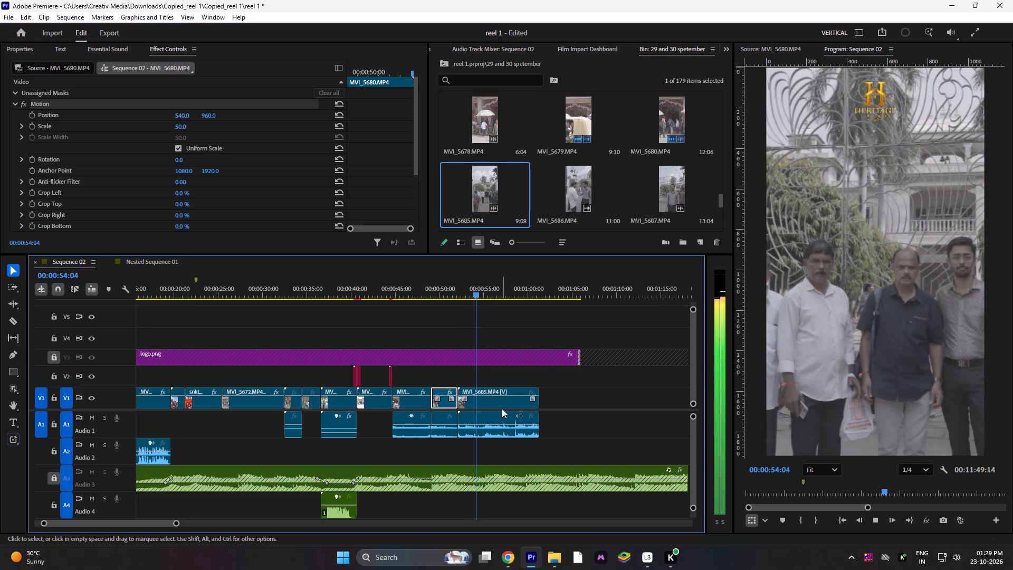
pyautogui.press('space')
pyautogui.click(502, 408)
pyautogui.write('f')
pyautogui.press('space')
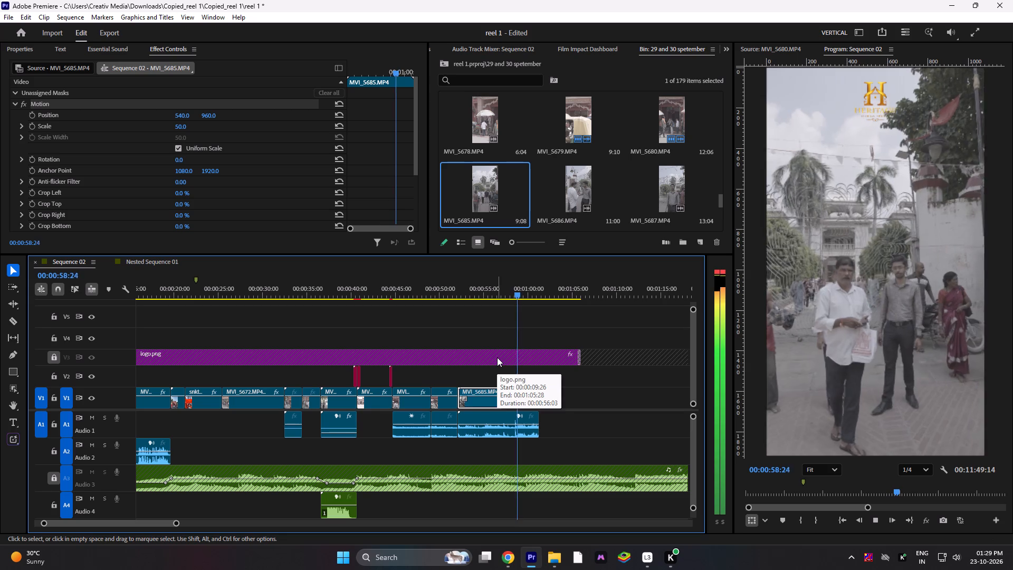
# Ripple-trim MVI_5685's opening, first up to 00:00:52:21 and again further in, and cut its end at 00:00:55:27.
pyautogui.moveTo(499, 288); pyautogui.dragTo(466, 285)
pyautogui.click(466, 285)
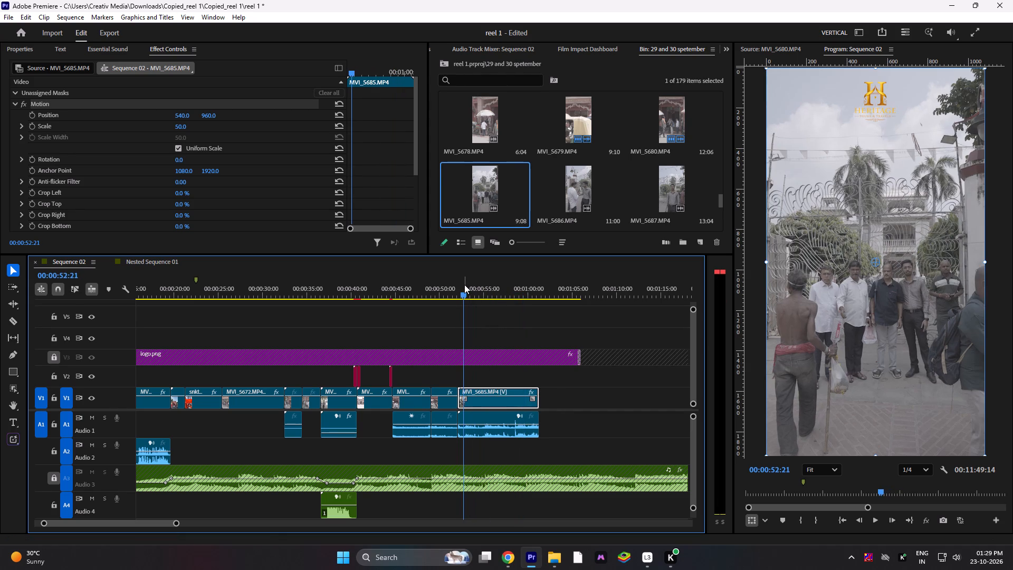
pyautogui.write('q')
pyautogui.press('space')
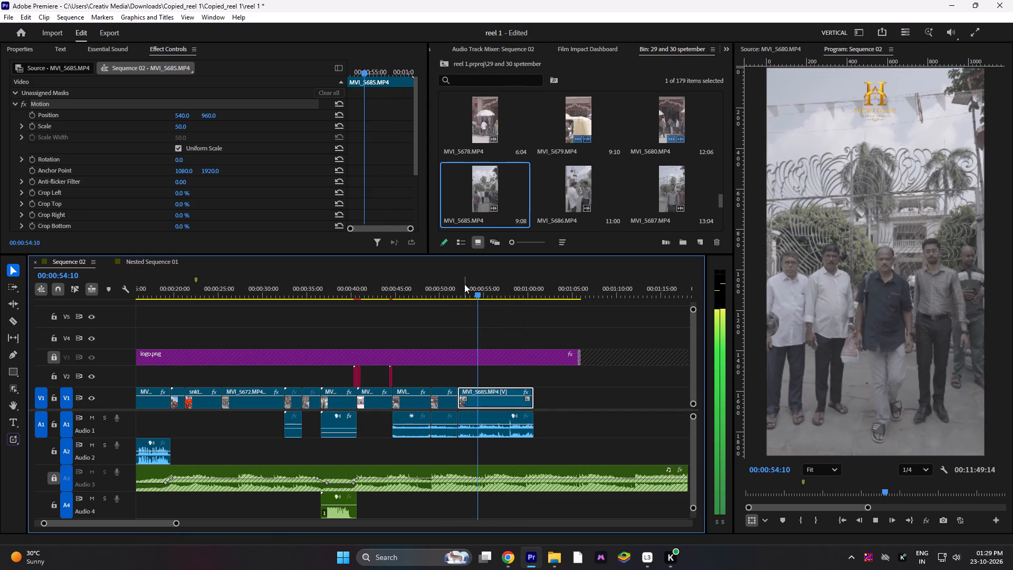
pyautogui.write('q')
pyautogui.press('space')
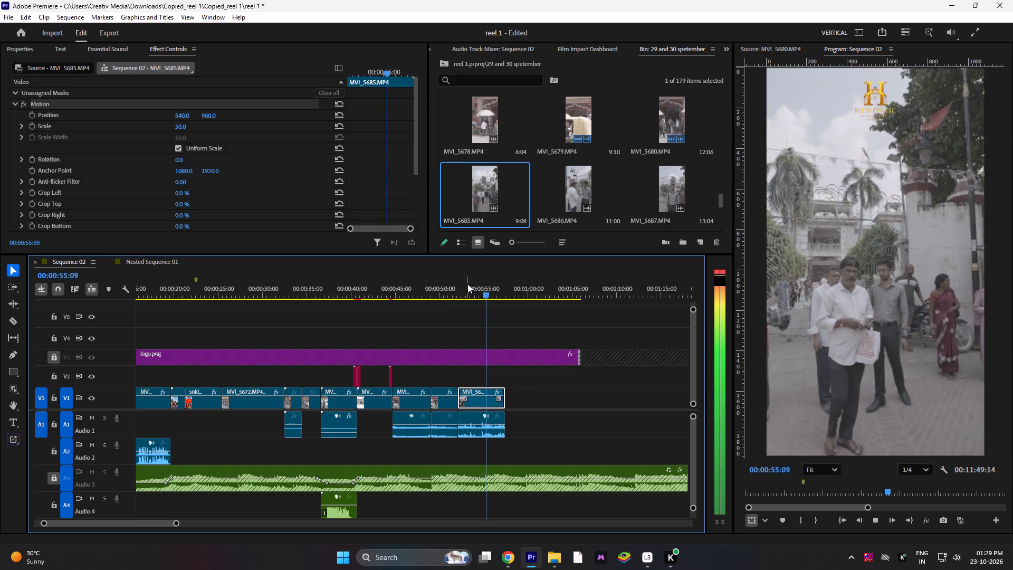
pyautogui.press('space')
pyautogui.press('w')
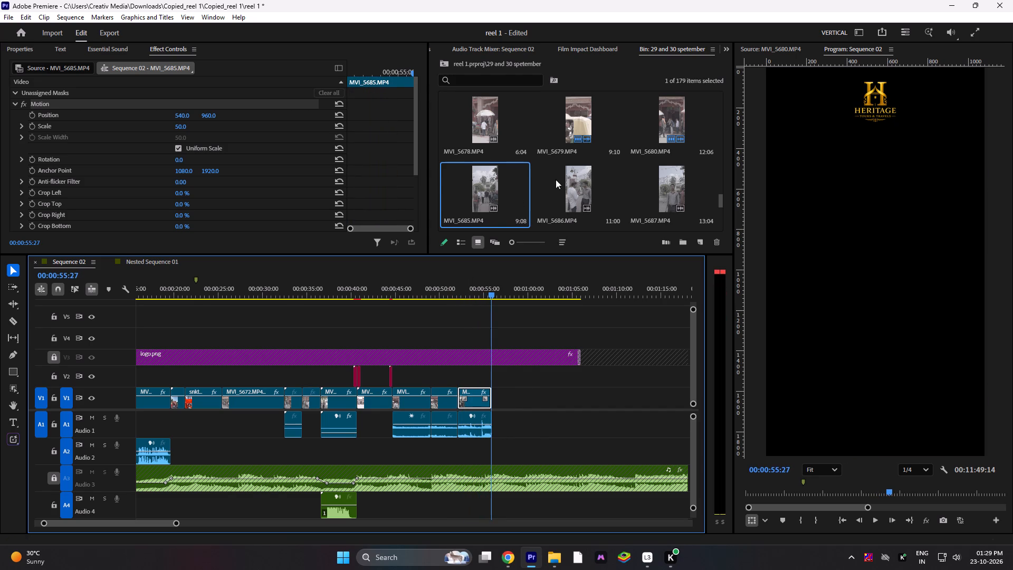
# Place MVI_5686.MP4 directly after MVI_5685 on V1 and Audio 1 and fit it to the frame at a scale of 50.
pyautogui.moveTo(576, 184); pyautogui.dragTo(494, 411)
pyautogui.press('space')
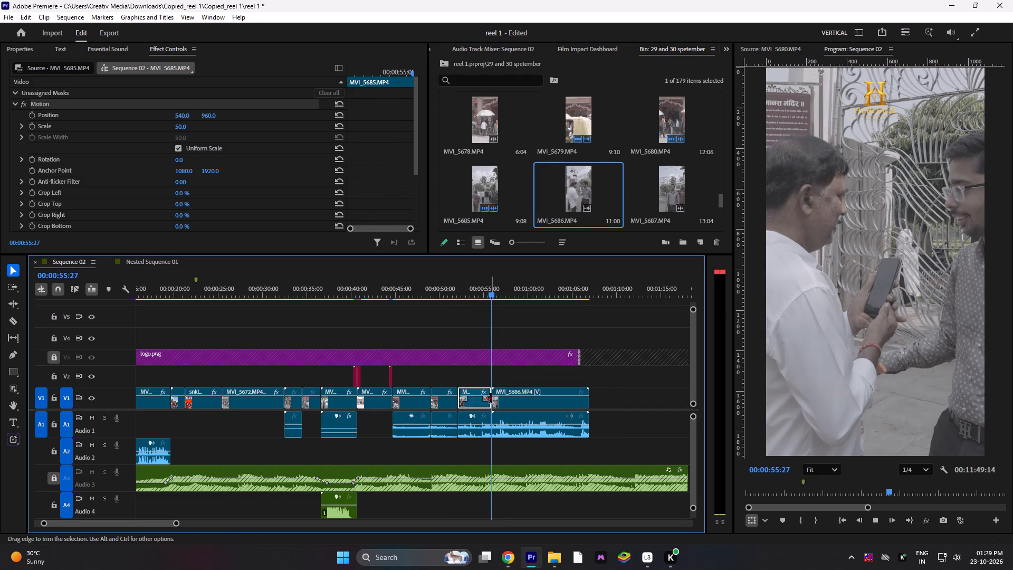
pyautogui.press('space')
pyautogui.write('f')
pyautogui.press('space')
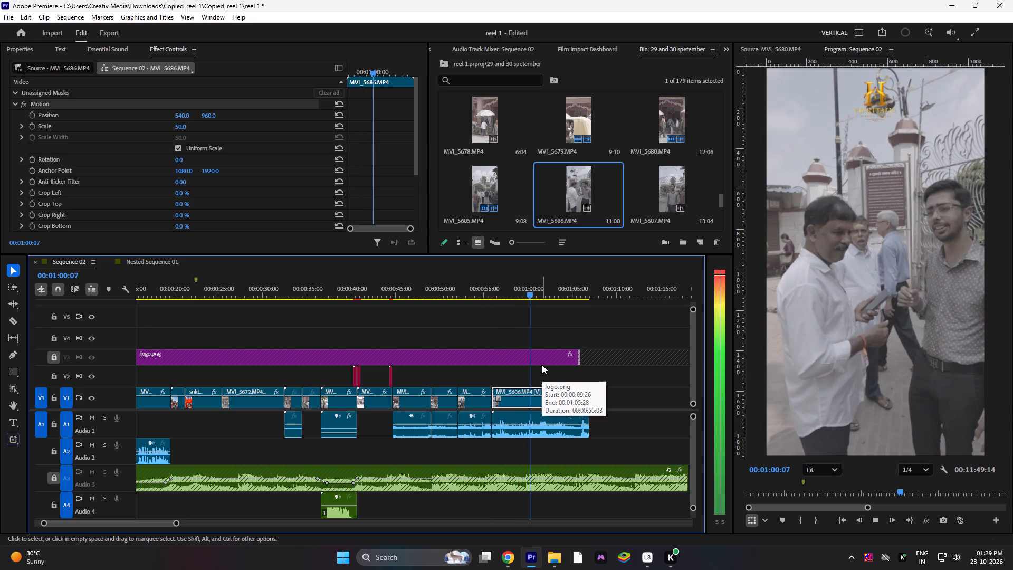
# Ripple-trim MVI_5686's opening in two passes and cut its end at about 00:01:00:00.
pyautogui.moveTo(543, 285); pyautogui.dragTo(520, 290)
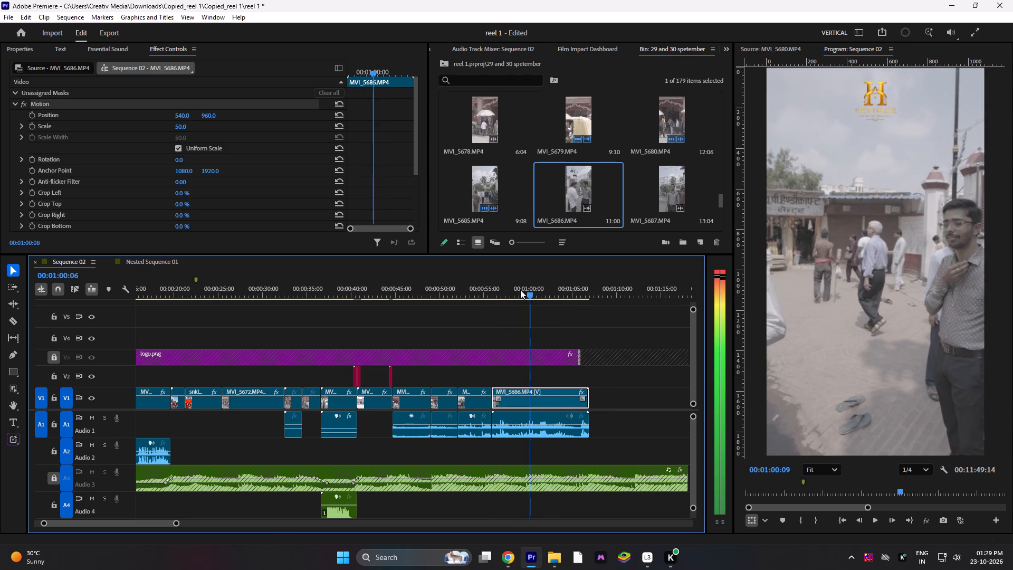
pyautogui.moveTo(520, 290); pyautogui.dragTo(522, 292)
pyautogui.write('q')
pyautogui.press('space')
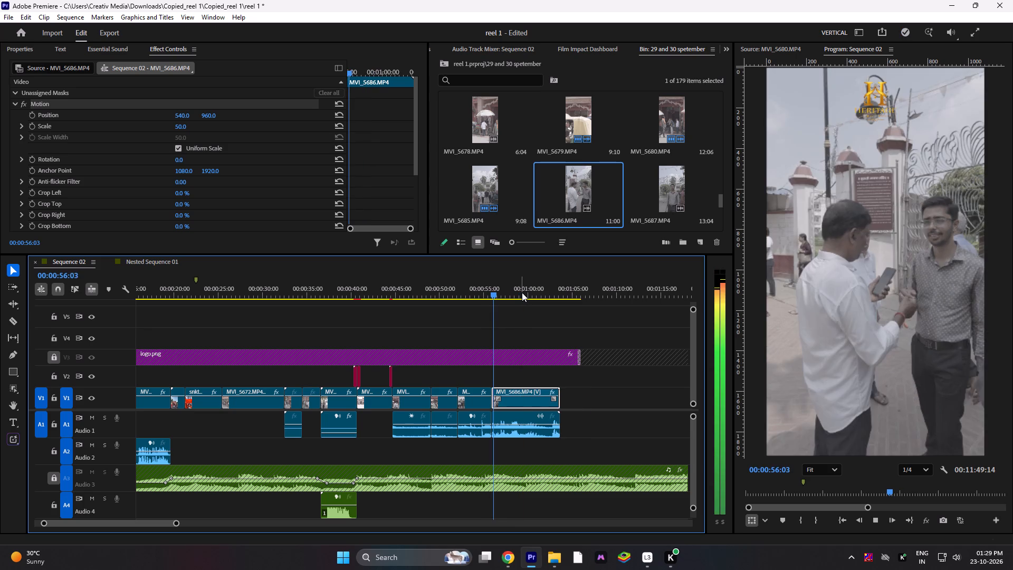
pyautogui.write('q')
pyautogui.press('space')
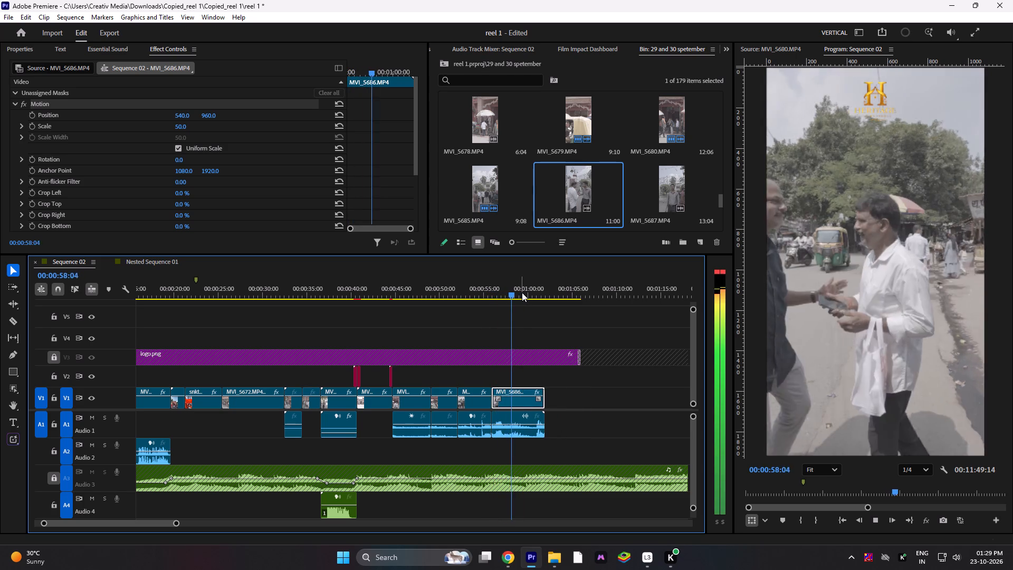
pyautogui.press('w')
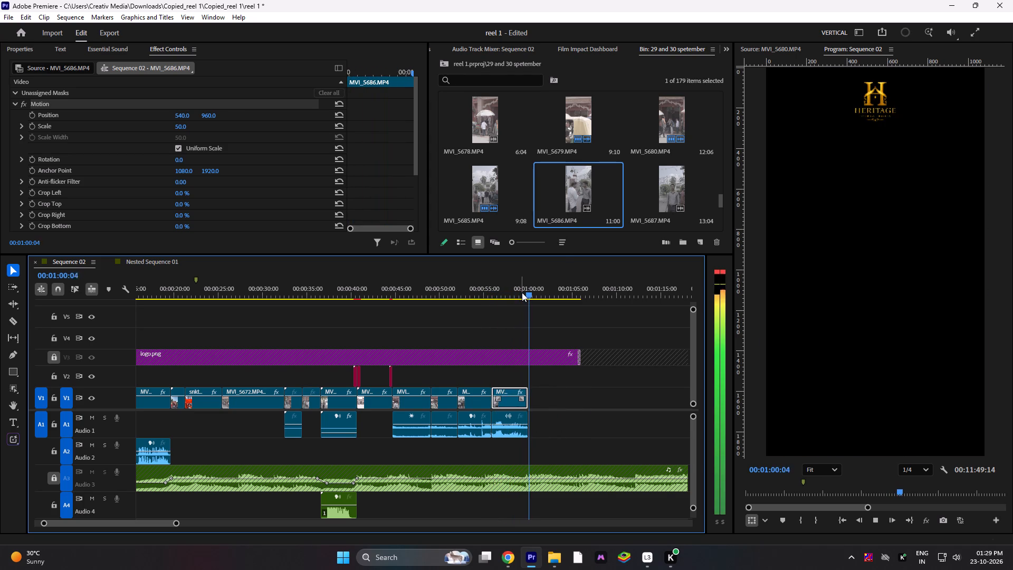
pyautogui.press('space')
# Place MVI_5687.MP4 from the bin directly after MVI_5686 on V1 and Audio 1.
pyautogui.moveTo(670, 189); pyautogui.dragTo(539, 400)
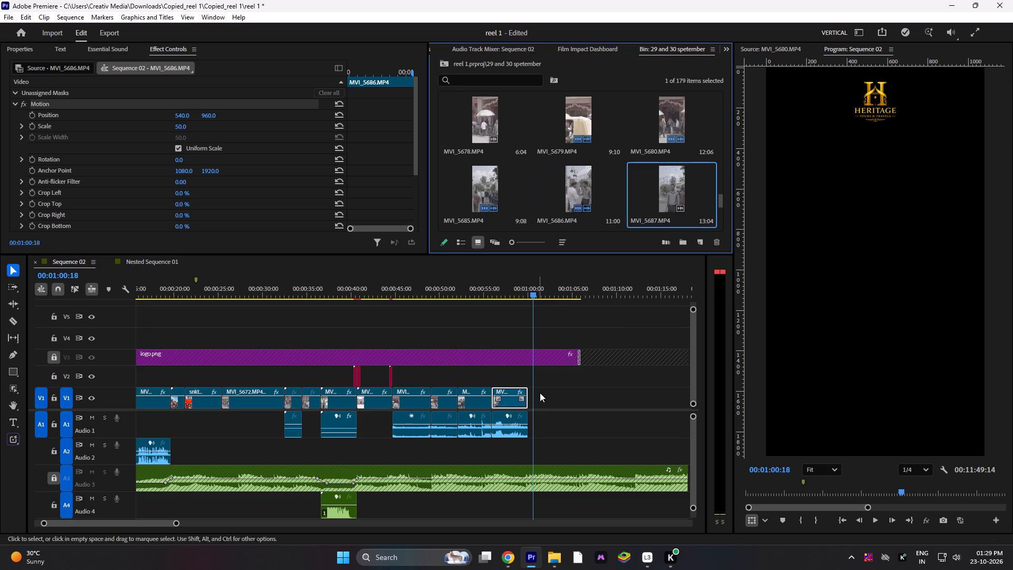
pyautogui.moveTo(665, 178); pyautogui.dragTo(525, 395)
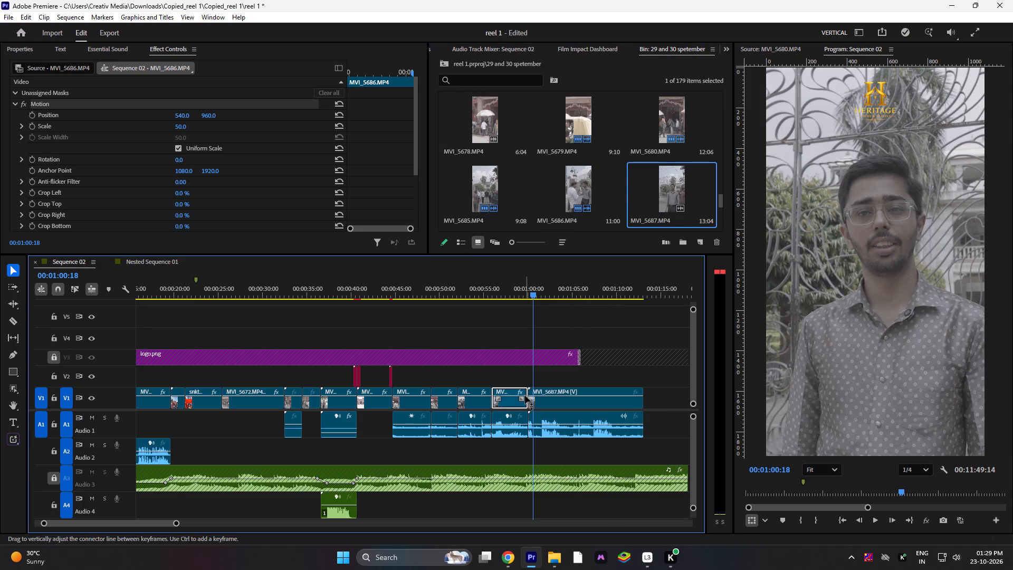
# Fit the newly placed MVI_5687 clip on V1 to the frame at a scale of 50.
pyautogui.press('space')
pyautogui.press('space')
pyautogui.click(572, 404)
pyautogui.write('f')
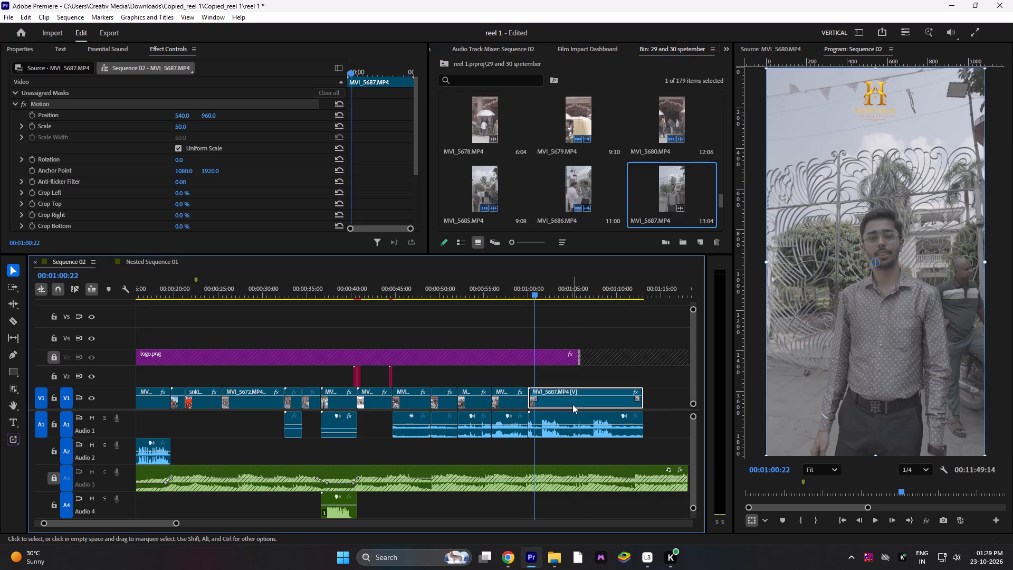
# Play through MVI_5687 and ripple-trim its opening up to about 00:01:07, keeping it fitted to the frame.
pyautogui.press('space')
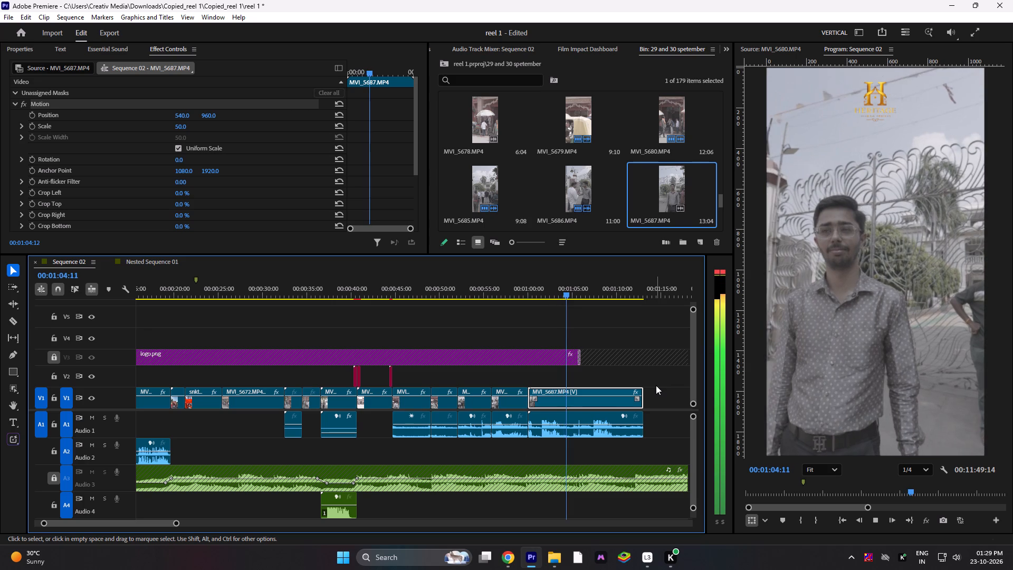
pyautogui.press('space')
pyautogui.scroll(-1, 608, 183)
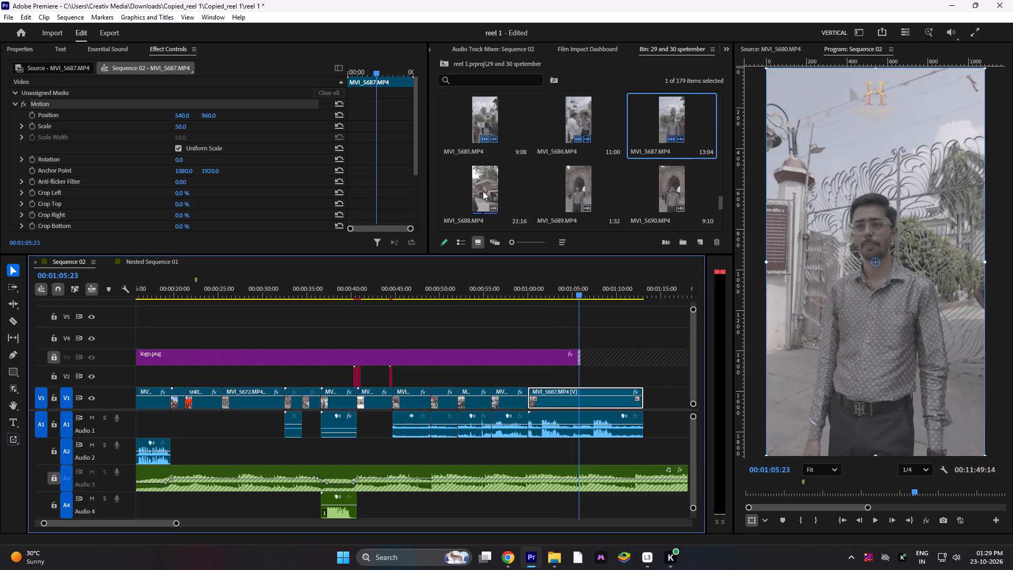
pyautogui.moveTo(576, 291); pyautogui.dragTo(594, 293)
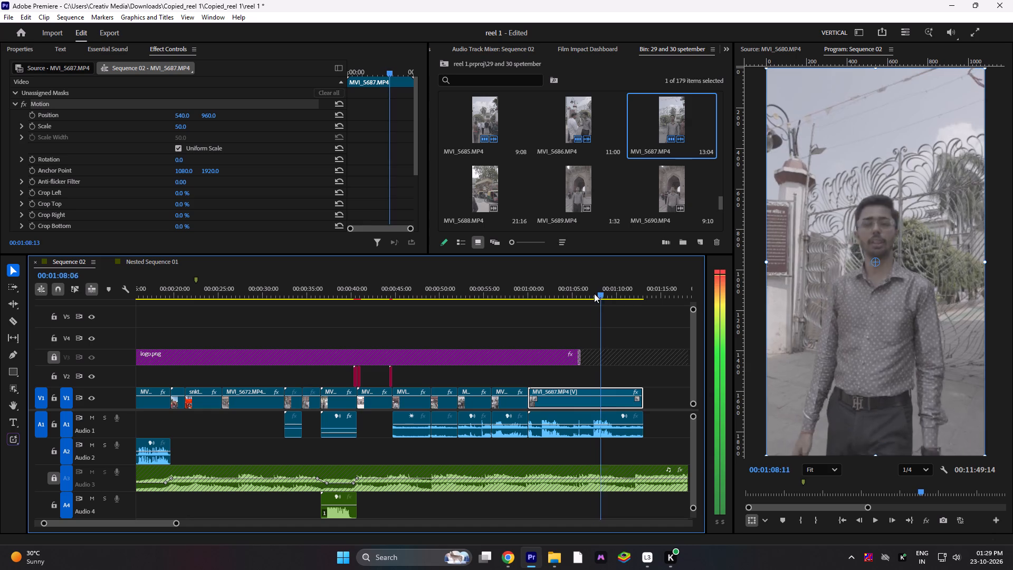
pyautogui.moveTo(594, 293); pyautogui.dragTo(592, 293)
pyautogui.press('q')
pyautogui.press('f')
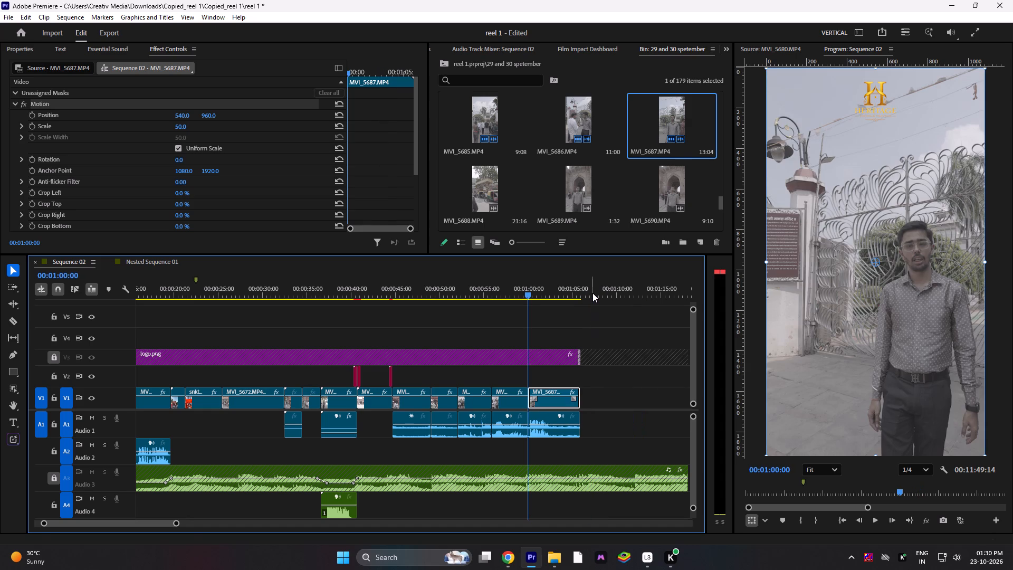
pyautogui.click(542, 403)
pyautogui.write('f')
# Play the trimmed MVI_5687 and shorten its video and audio to end at about 00:01:03:00.
pyautogui.press('space')
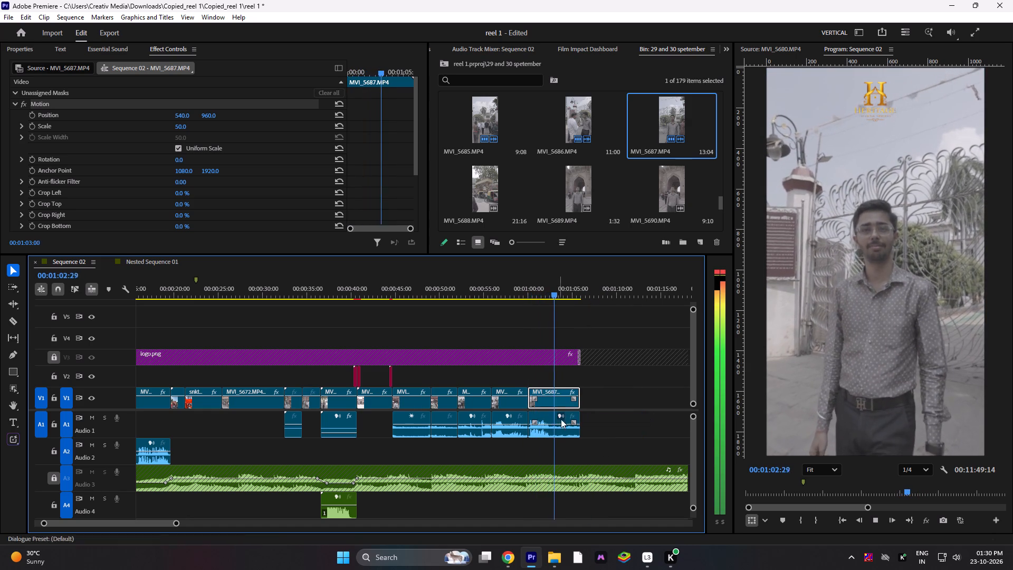
pyautogui.press('space')
pyautogui.click(559, 292)
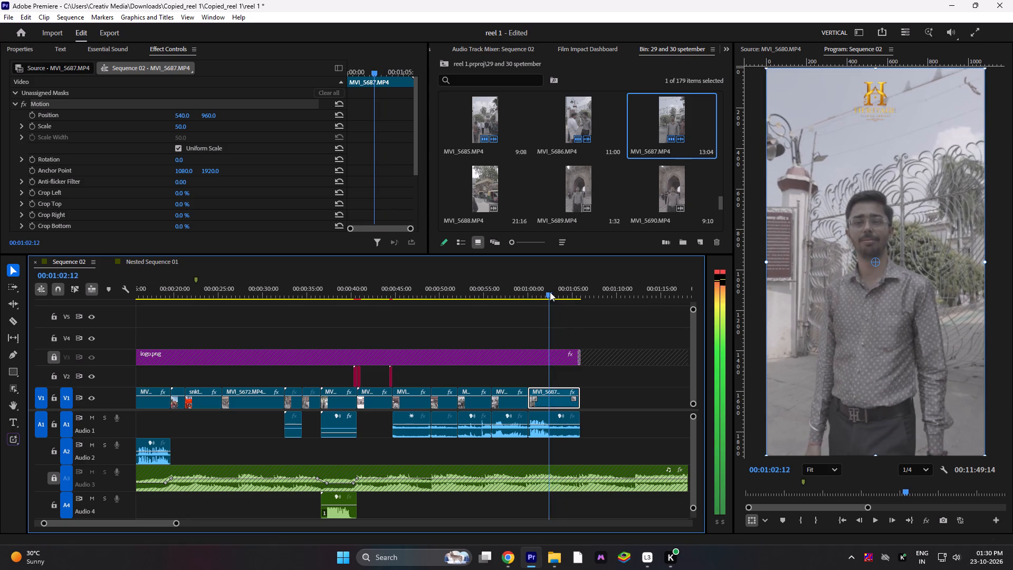
pyautogui.moveTo(581, 404); pyautogui.dragTo(558, 408)
pyautogui.moveTo(583, 423); pyautogui.dragTo(556, 420)
# Return the playhead to the start of Sequence 02, save the project and close the editor.
pyautogui.moveTo(571, 278); pyautogui.dragTo(500, 266)
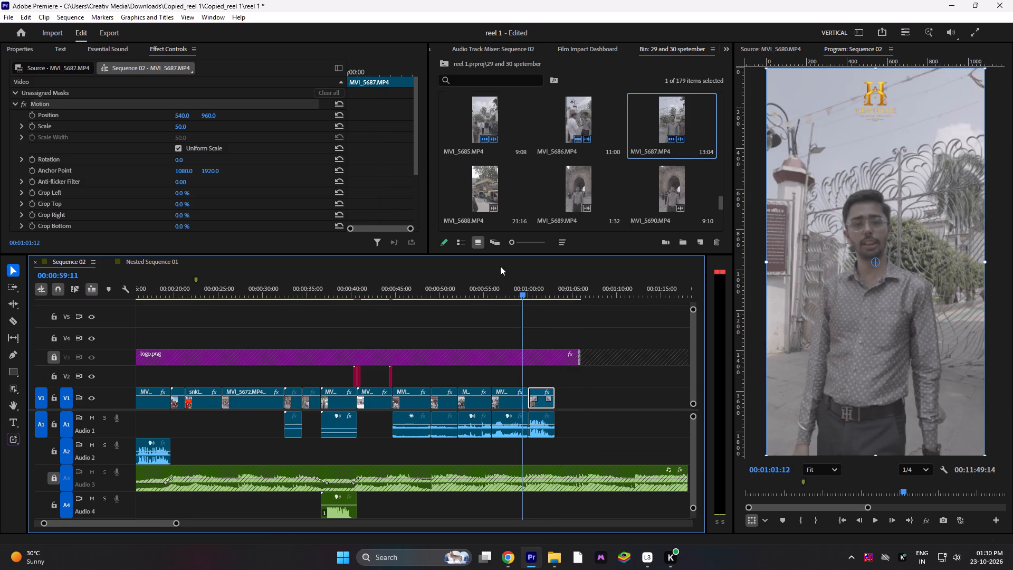
pyautogui.moveTo(500, 266); pyautogui.dragTo(0, 212)
pyautogui.hotkey('ctrl', 's')
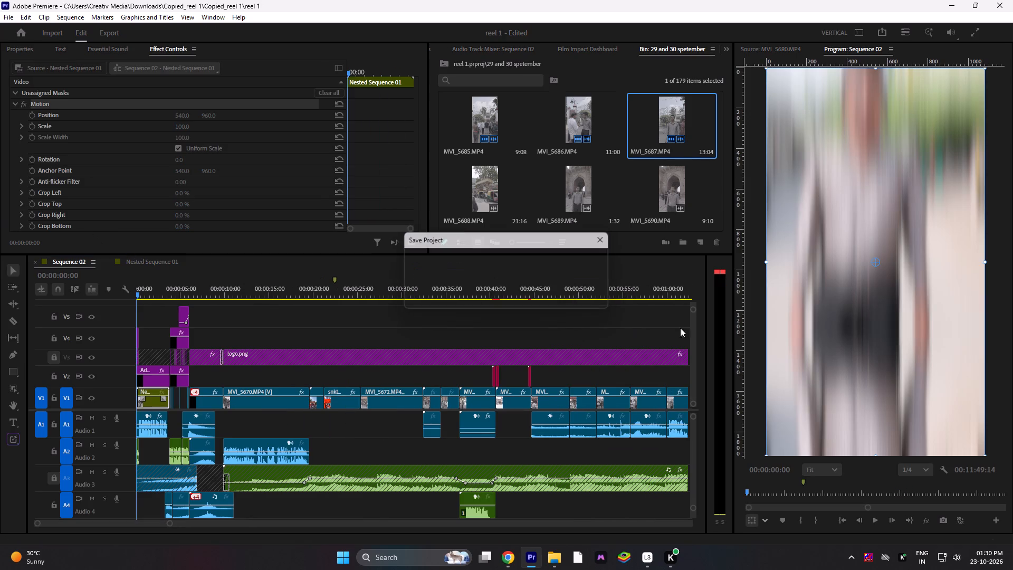
pyautogui.click(1008, 0)
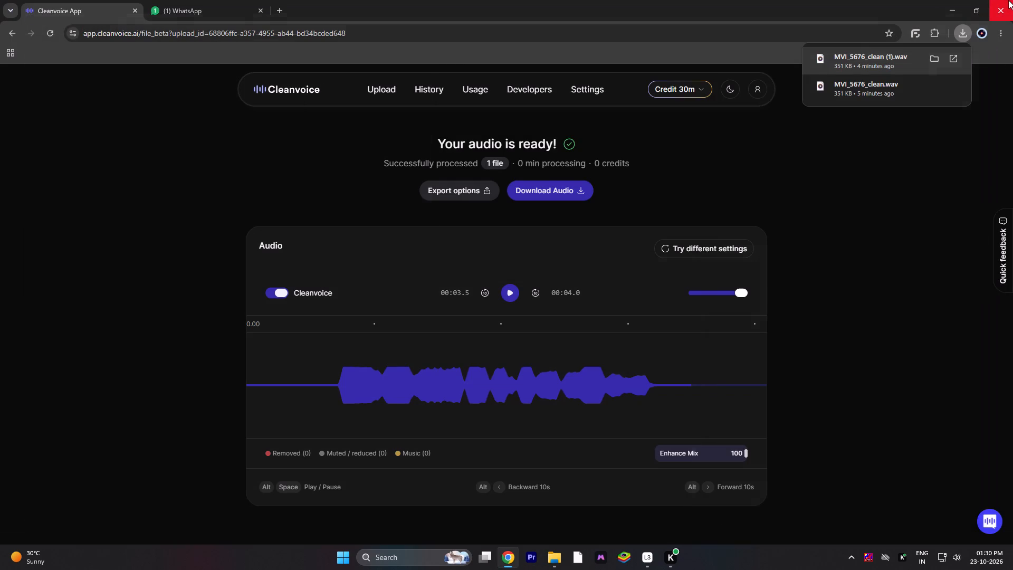